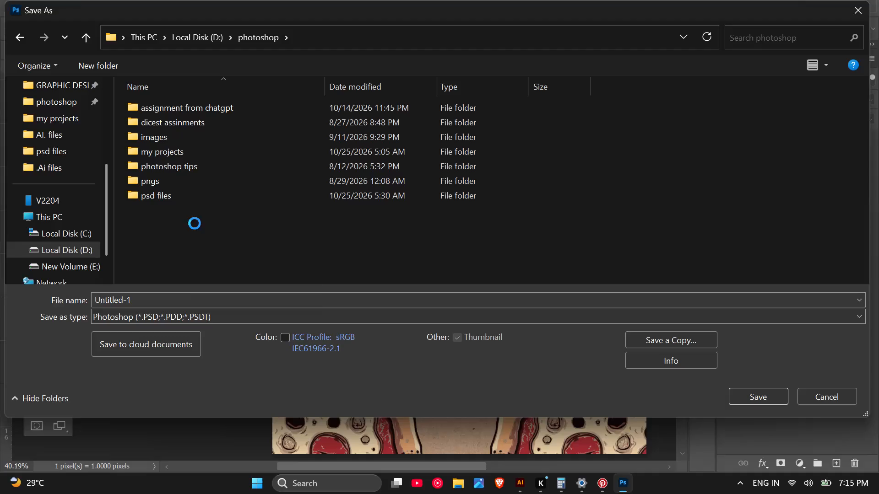
# Create a folder named "box design" inside the photoshop folder on drive D and open it as the save location.
pyautogui.click(244, 345)
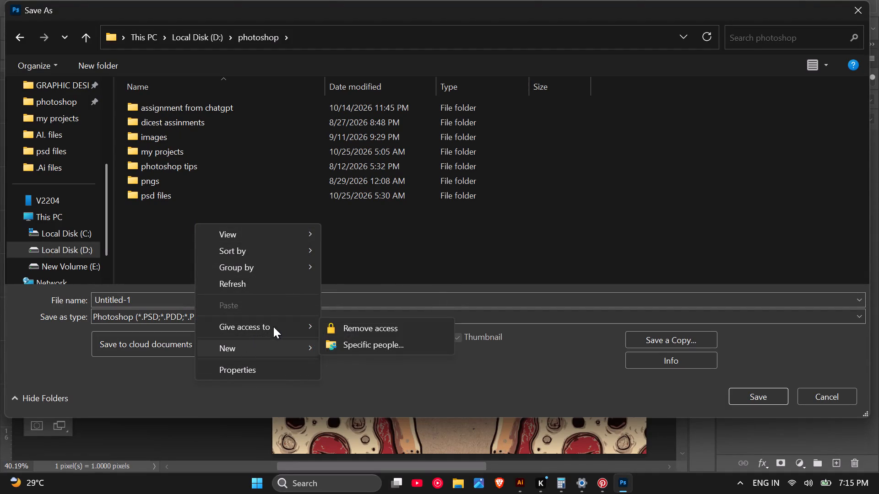
pyautogui.click(350, 350)
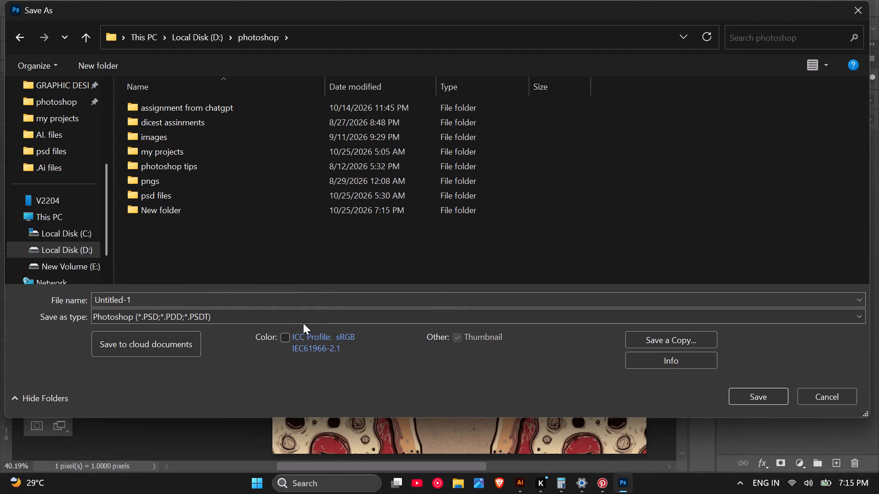
pyautogui.write('box')
pyautogui.press('space')
pyautogui.write('design')
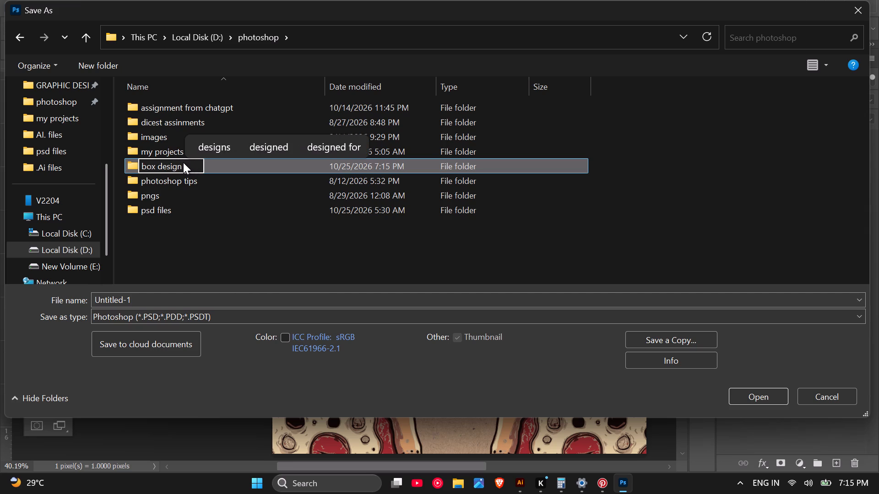
pyautogui.click(204, 233)
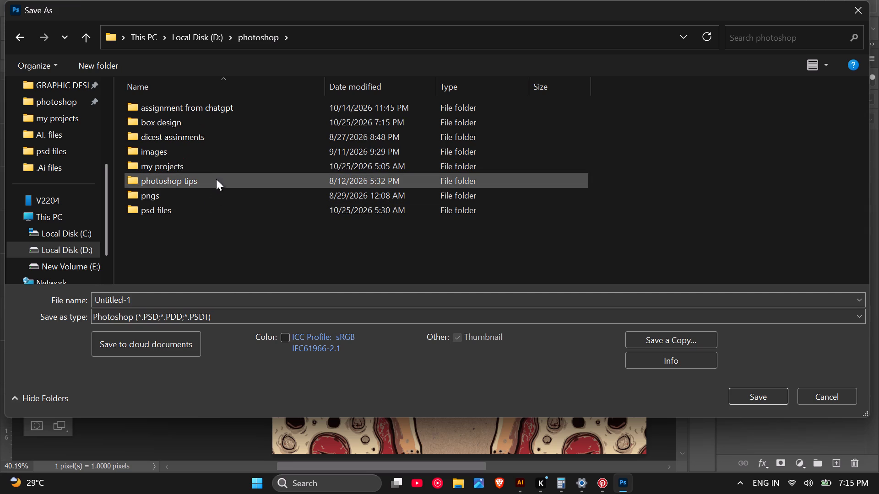
pyautogui.doubleClick(229, 123)
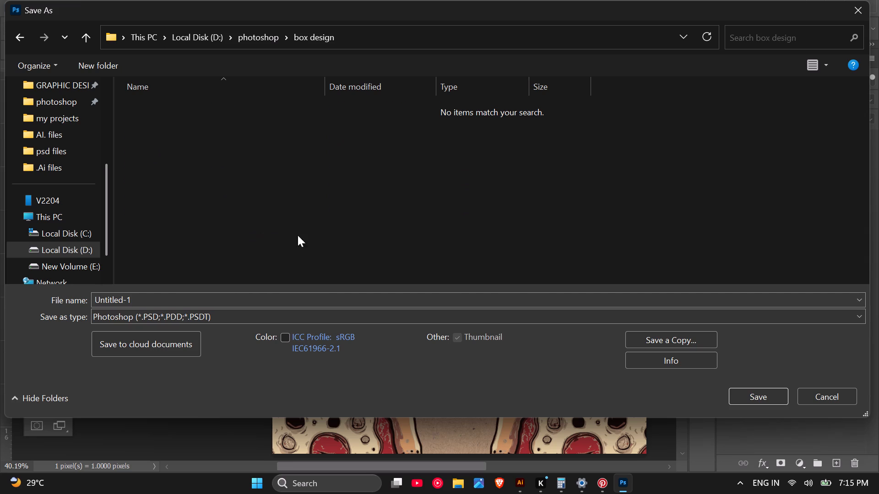
# Save the document as "pizza box design" in Photoshop format with Maximize Compatibility on.
pyautogui.moveTo(254, 297); pyautogui.dragTo(197, 289)
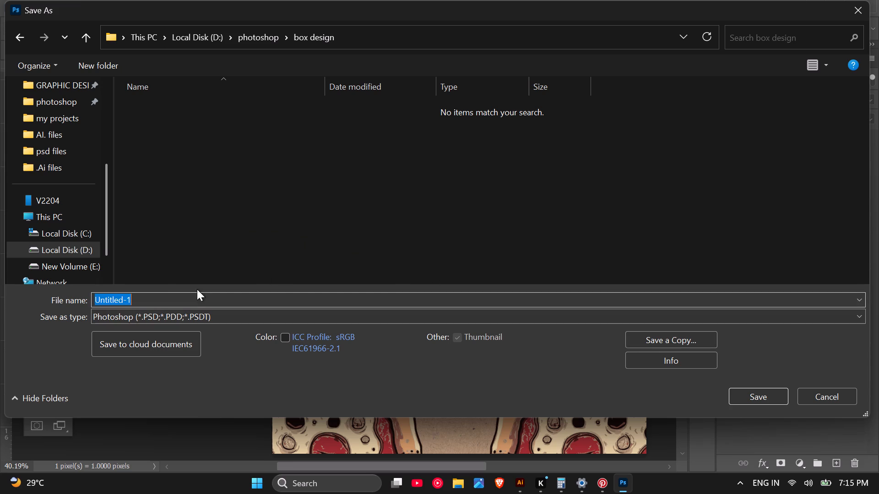
pyautogui.moveTo(197, 289); pyautogui.dragTo(126, 287)
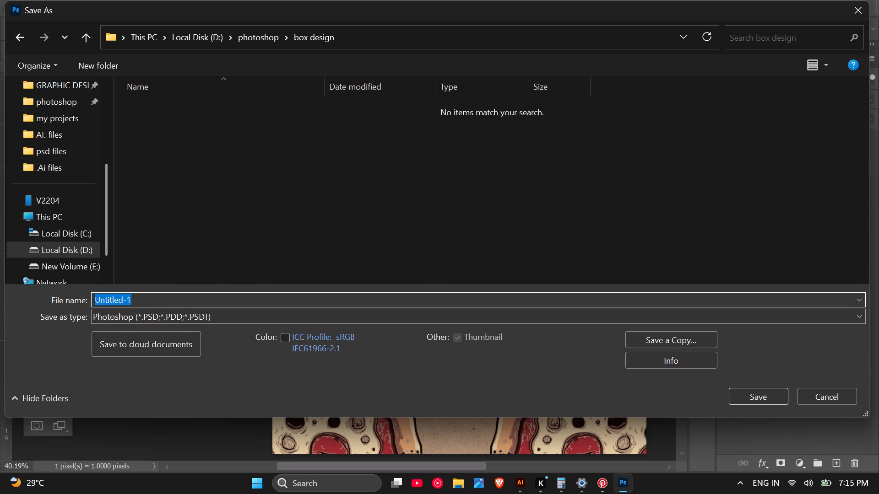
pyautogui.write('pizza box design')
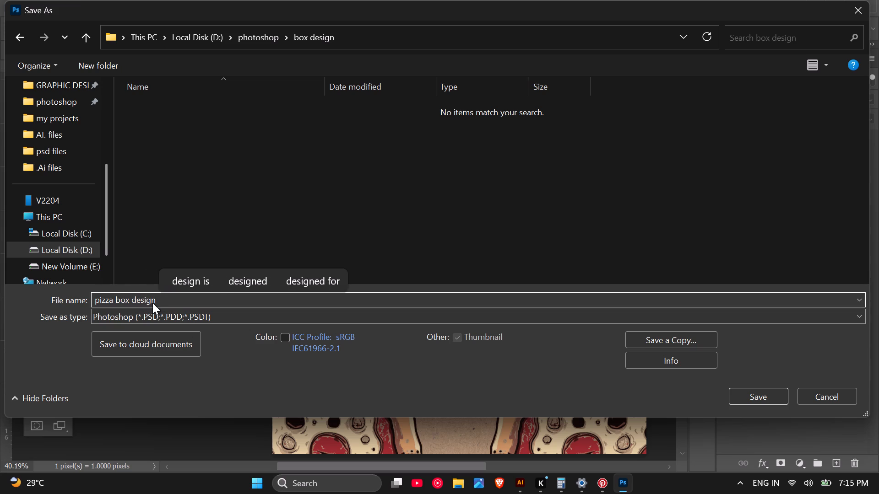
pyautogui.click(774, 398)
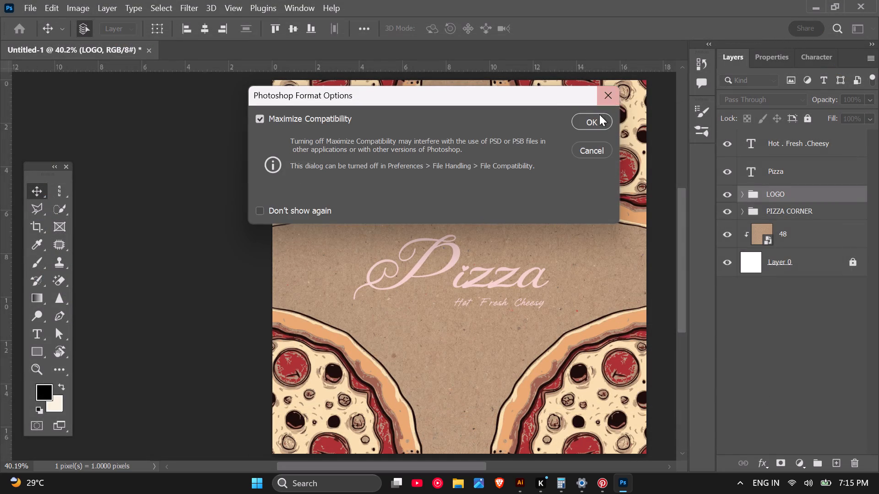
pyautogui.click(599, 114)
# Examine the saved box artwork up close and as a whole, including the logo, Pizza lettering and corner pizzas.
pyautogui.scroll(-4, 376, 178)
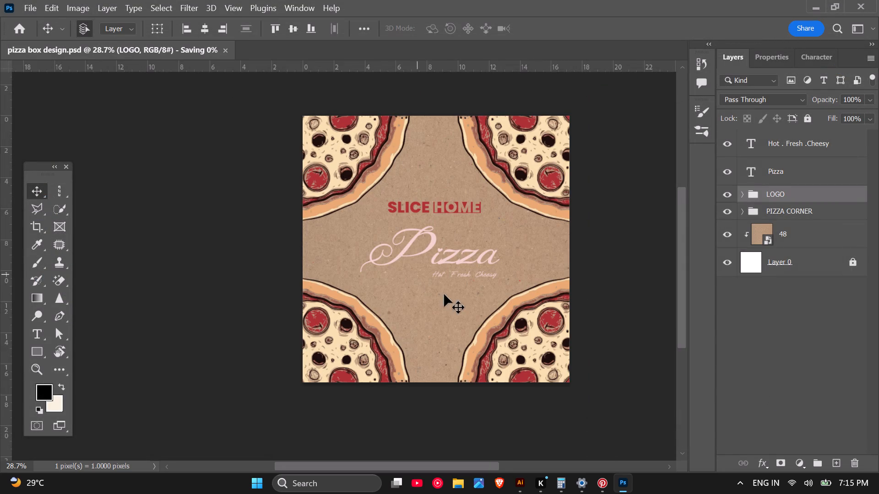
pyautogui.scroll(2, 471, 296)
pyautogui.scroll(-2, 471, 297)
pyautogui.scroll(2, 496, 161)
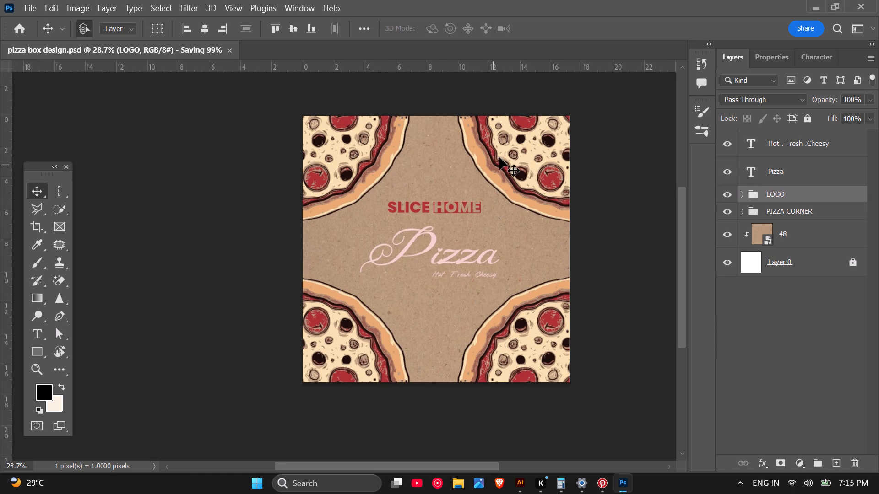
pyautogui.scroll(10, 499, 157)
pyautogui.scroll(3, 524, 223)
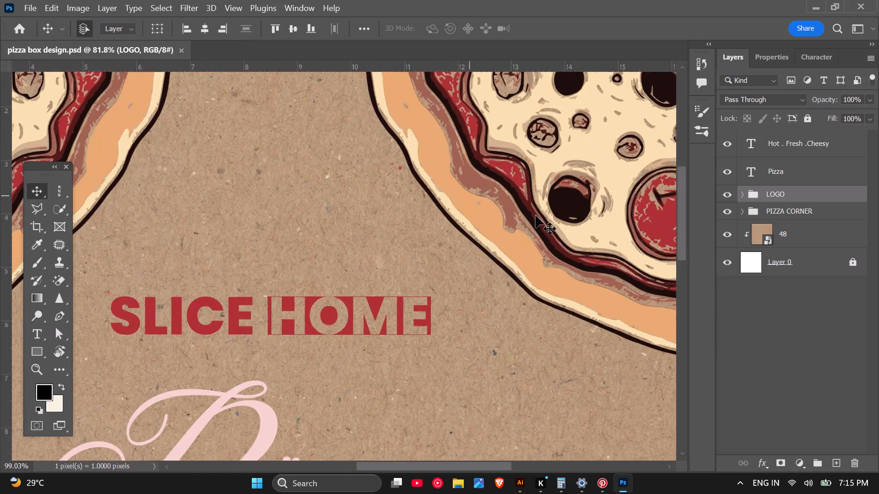
pyautogui.scroll(5, 536, 215)
pyautogui.scroll(-13, 539, 214)
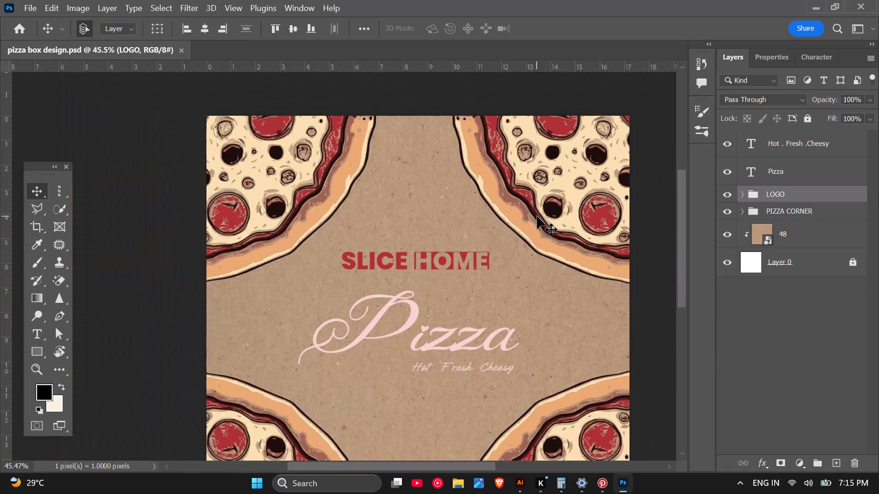
pyautogui.scroll(-7, 537, 216)
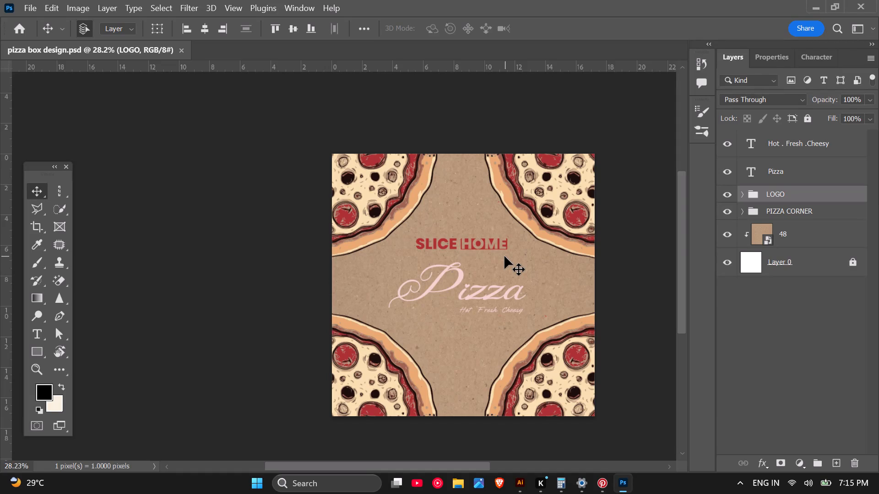
pyautogui.scroll(3, 487, 285)
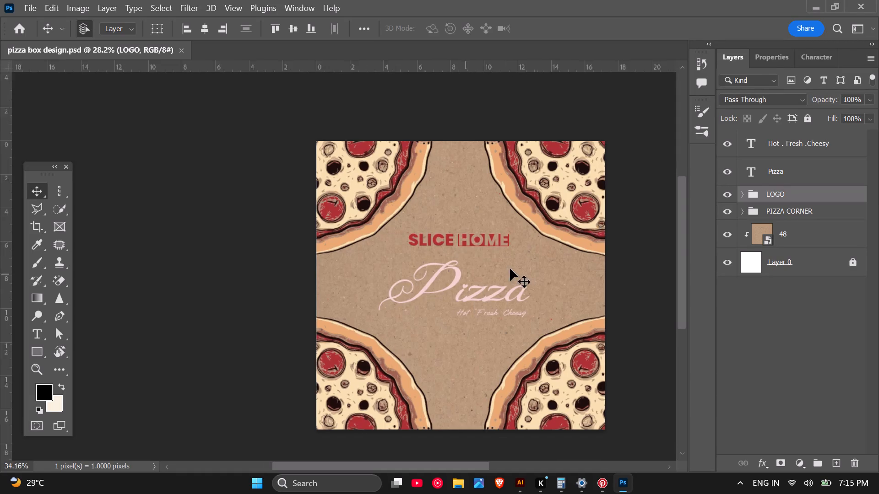
pyautogui.scroll(9, 490, 263)
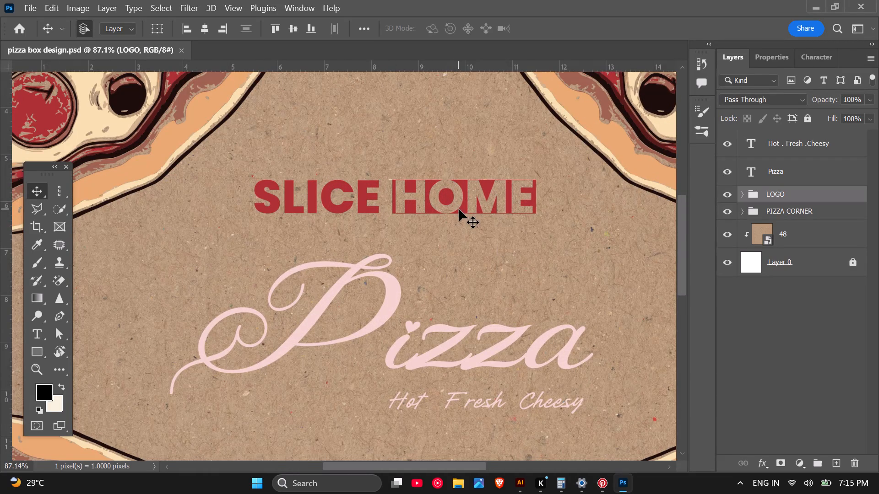
pyautogui.scroll(-2, 443, 221)
pyautogui.scroll(-2, 579, 199)
pyautogui.scroll(-4, 473, 220)
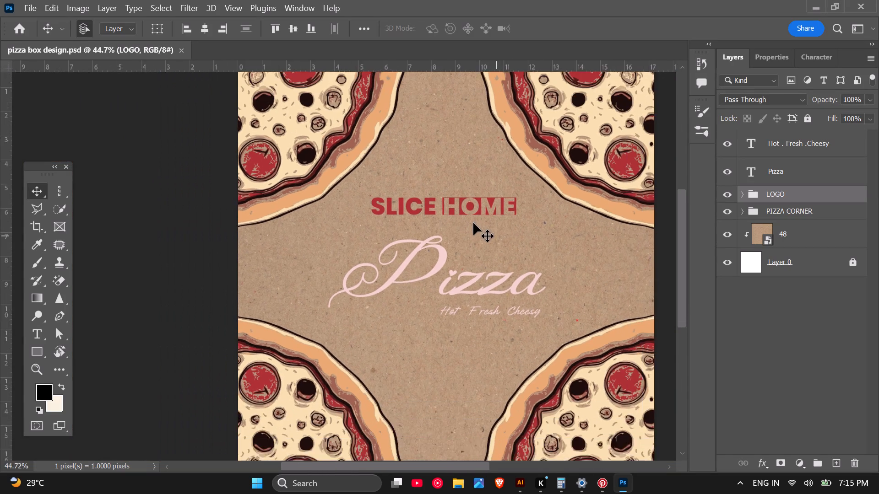
pyautogui.scroll(-3, 473, 232)
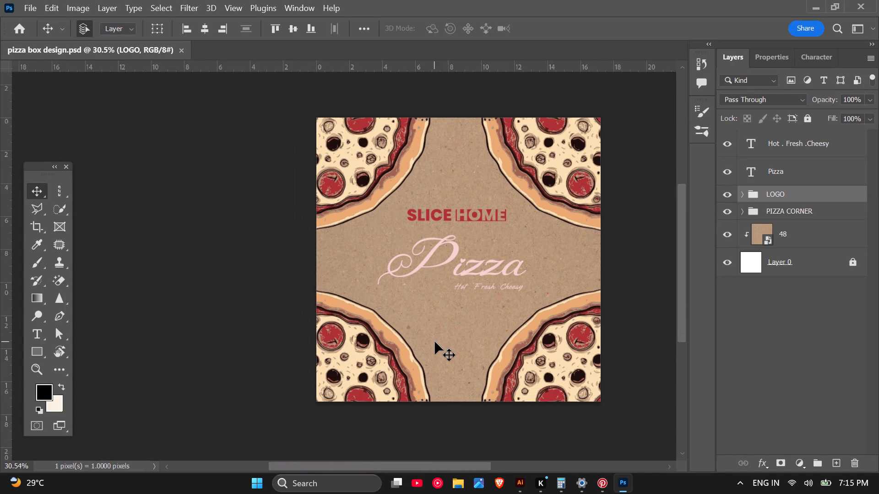
pyautogui.scroll(1, 435, 342)
pyautogui.scroll(-1, 435, 342)
# Export the pizza box design as a transparent PNG at 100% scale, 2031 x 2031 px.
pyautogui.hotkey('ctrl', 'alt', 'shift', 'w')
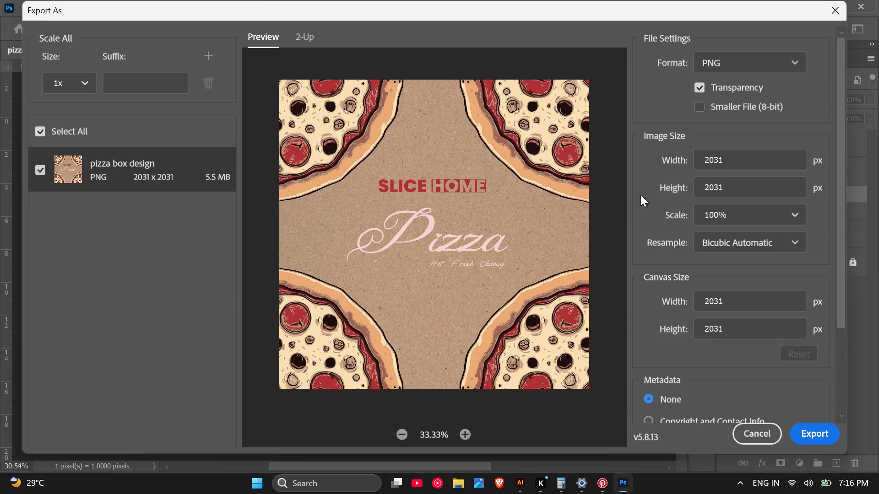
pyautogui.click(740, 69)
pyautogui.click(740, 69)
pyautogui.click(810, 434)
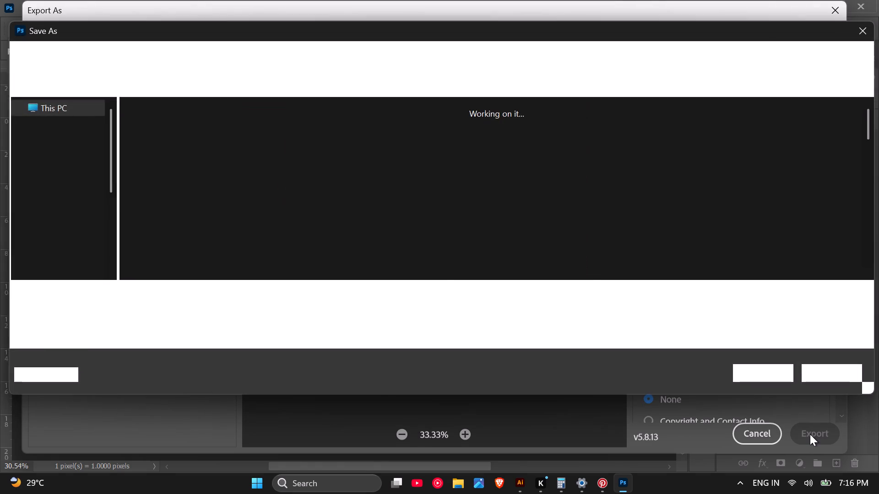
pyautogui.click(747, 370)
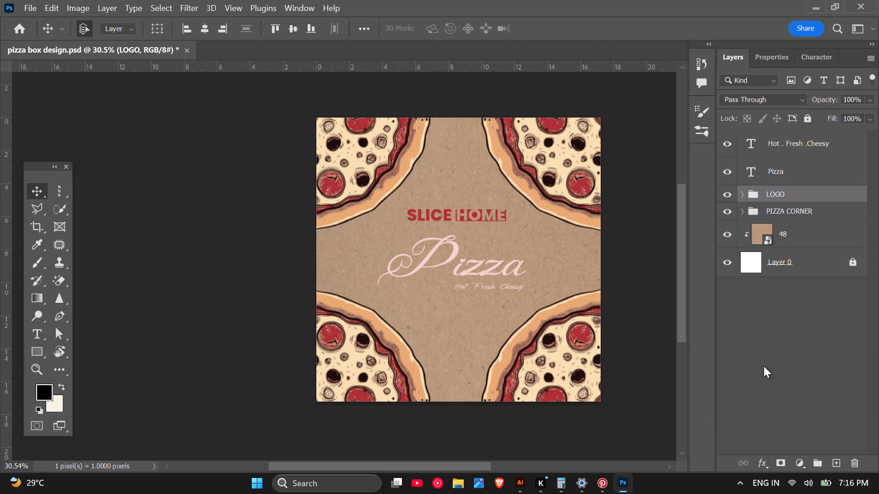
# Check the artwork's dimensions in Image Size and copy the width value, leaving the size as it is.
pyautogui.click(331, 249)
pyautogui.click(81, 0)
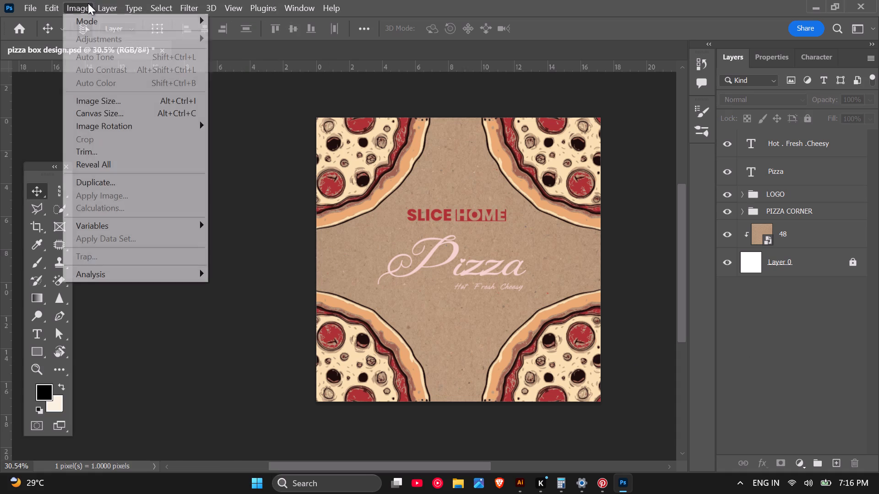
pyautogui.moveTo(109, 122); pyautogui.dragTo(111, 122)
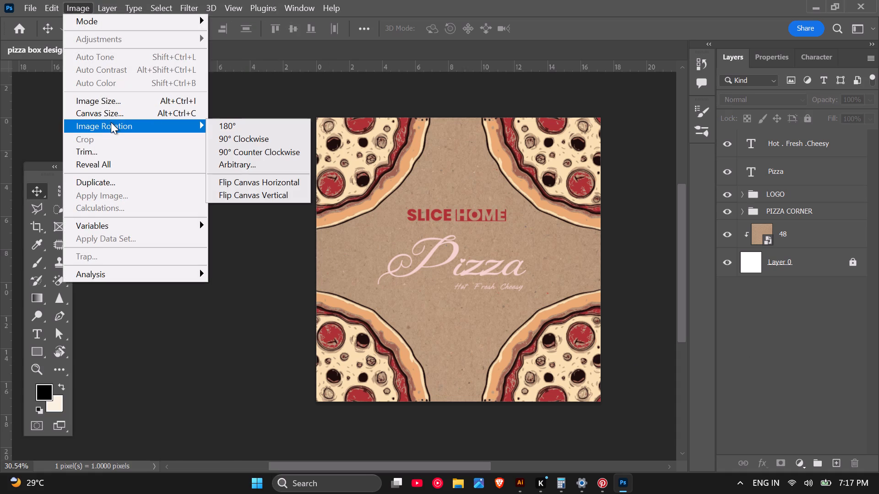
pyautogui.moveTo(111, 122); pyautogui.dragTo(126, 102)
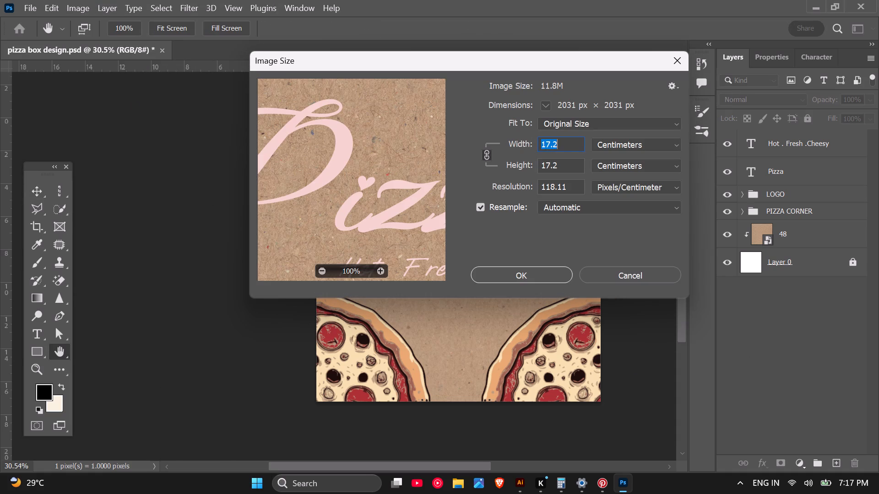
pyautogui.hotkey('ctrl', 'c')
pyautogui.click(597, 279)
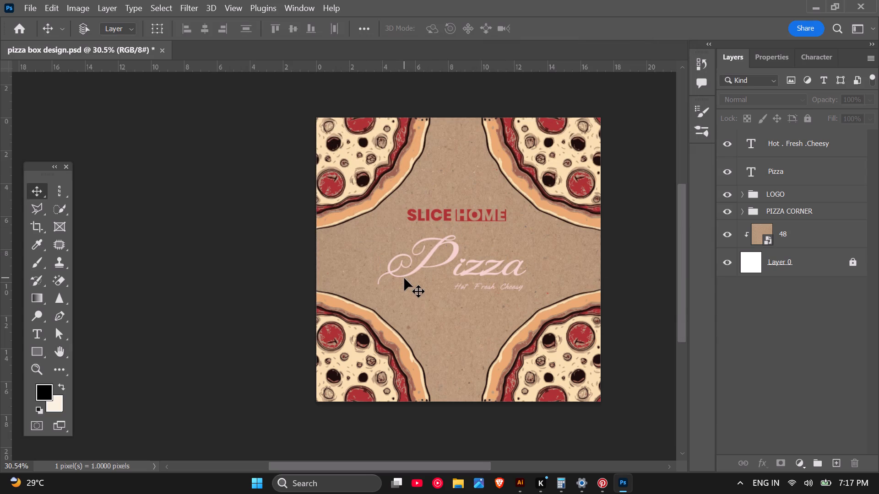
# Create a new 17.2 x 17.2 cm document at 118.11 pixels/centimeter, RGB 8 bit, with a white background.
pyautogui.hotkey('ctrl', 'n')
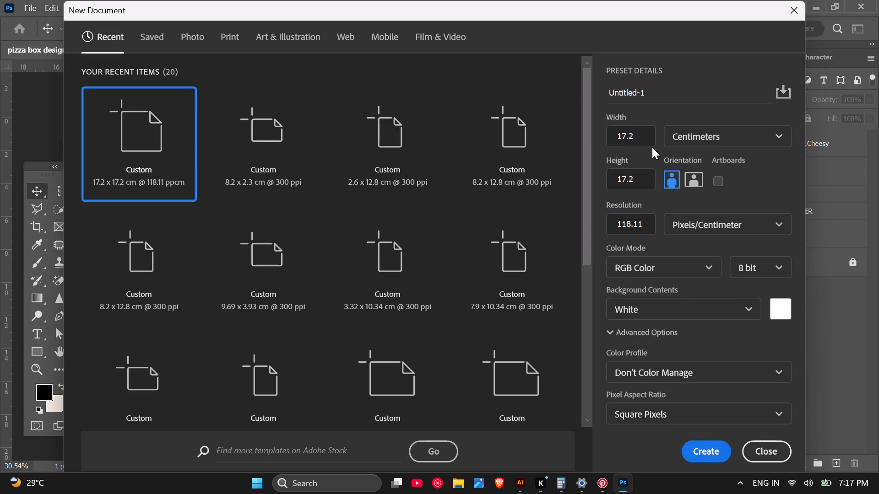
pyautogui.click(690, 450)
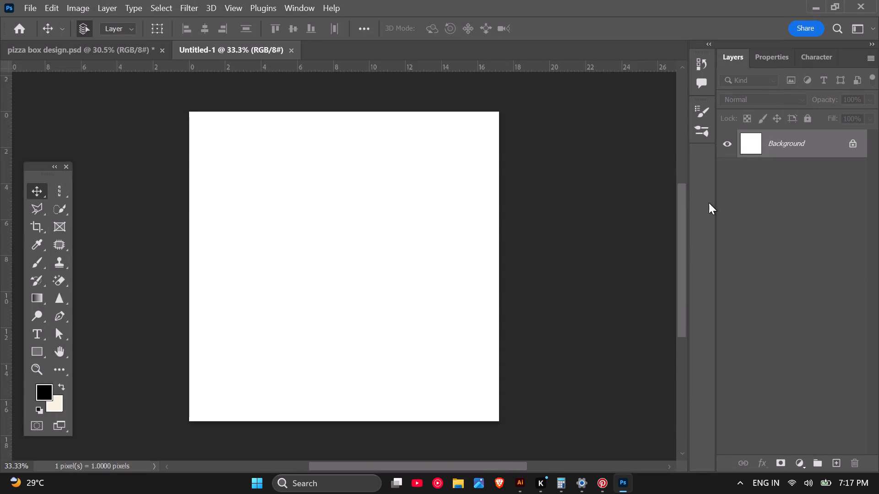
# Place kraft paper texture 48 from the Resource Boy - Kraft Paper Textures folder on drive D as an embedded image.
pyautogui.hotkey('ctrl', '.')
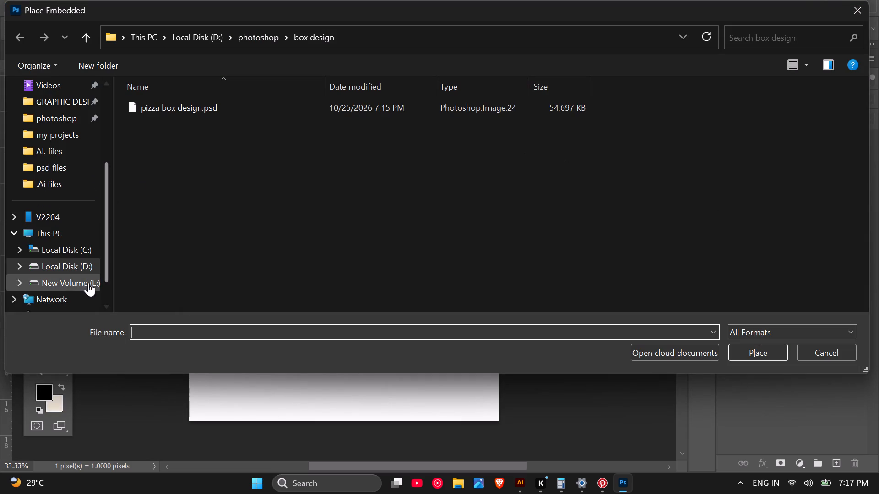
pyautogui.click(95, 270)
pyautogui.doubleClick(148, 106)
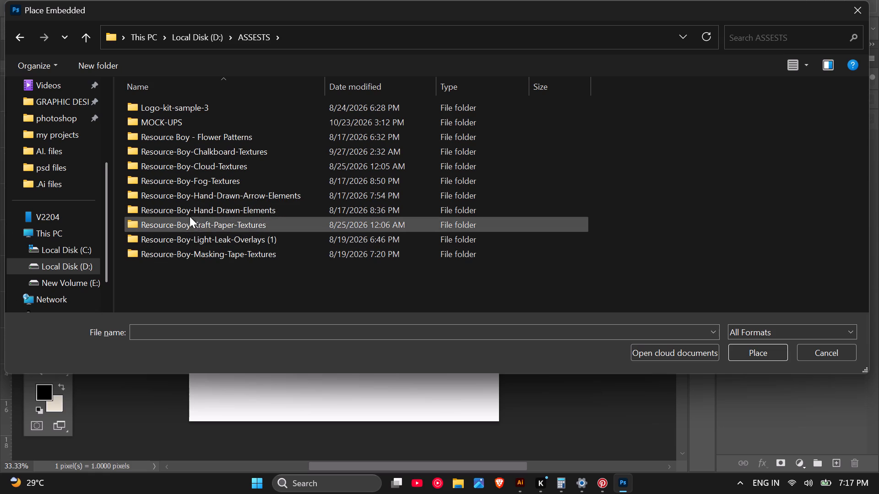
pyautogui.doubleClick(191, 220)
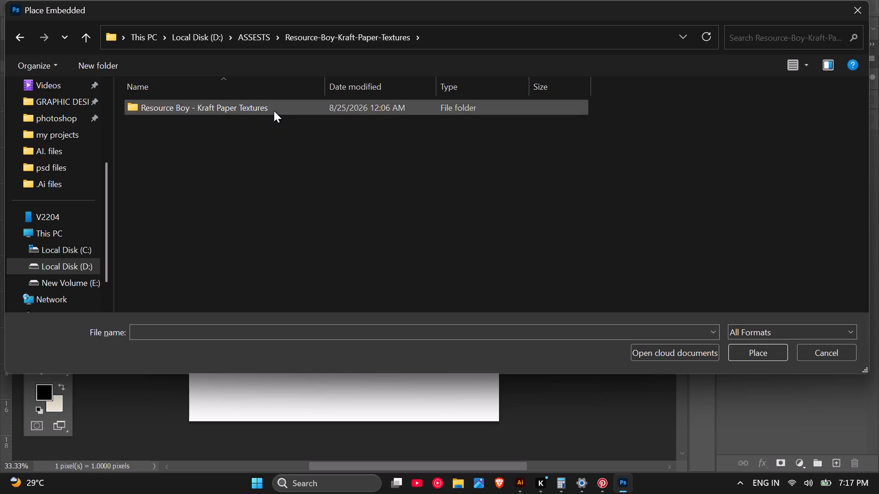
pyautogui.doubleClick(274, 110)
pyautogui.scroll(-20, 273, 139)
pyautogui.scroll(-2, 273, 139)
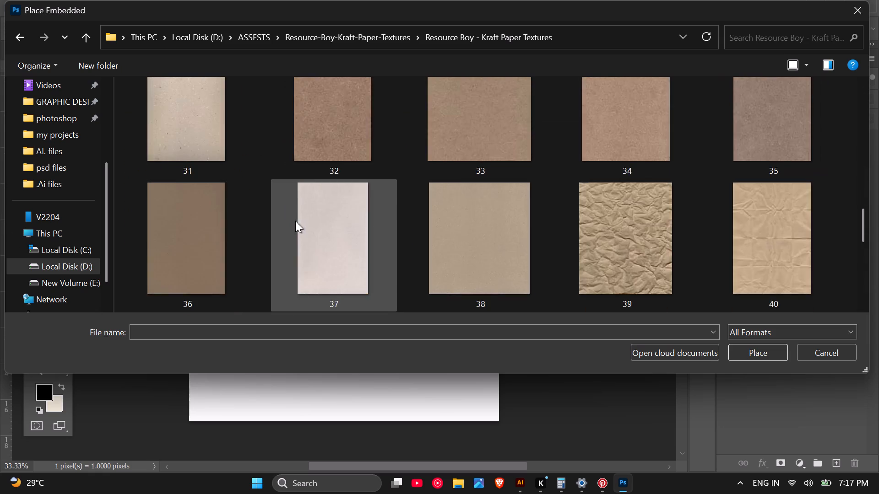
pyautogui.scroll(-20, 295, 221)
pyautogui.scroll(-1, 295, 221)
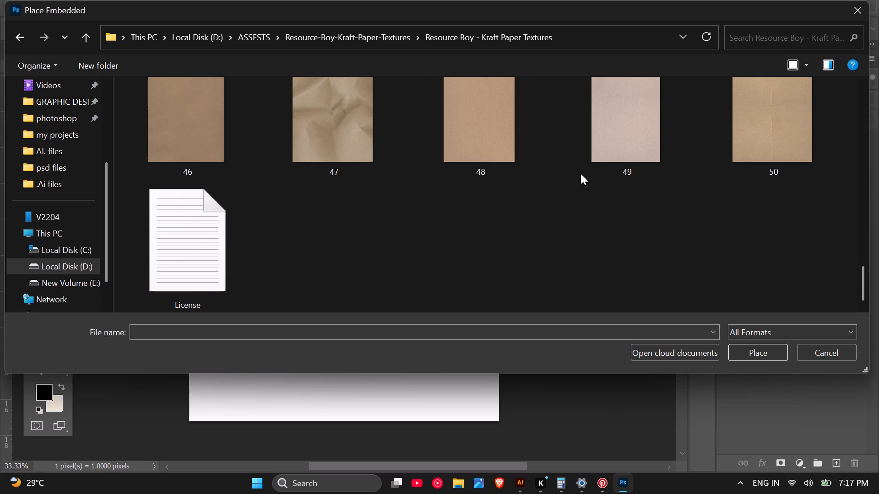
pyautogui.click(488, 138)
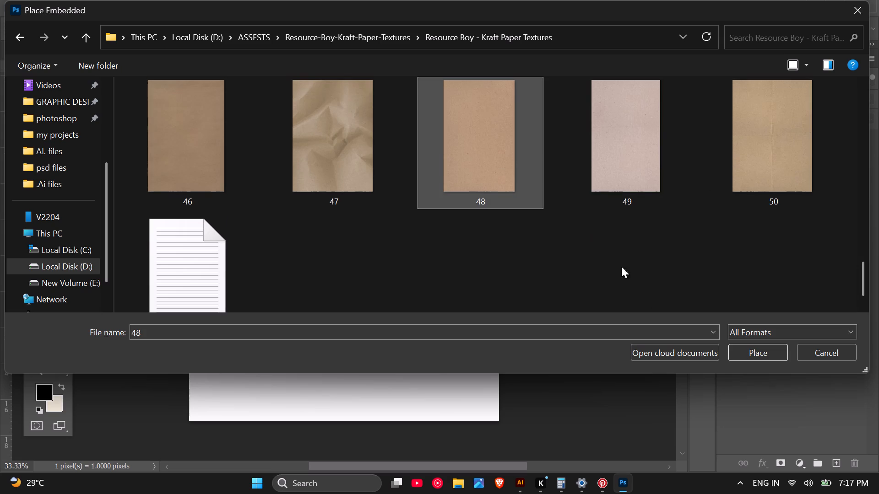
pyautogui.click(749, 357)
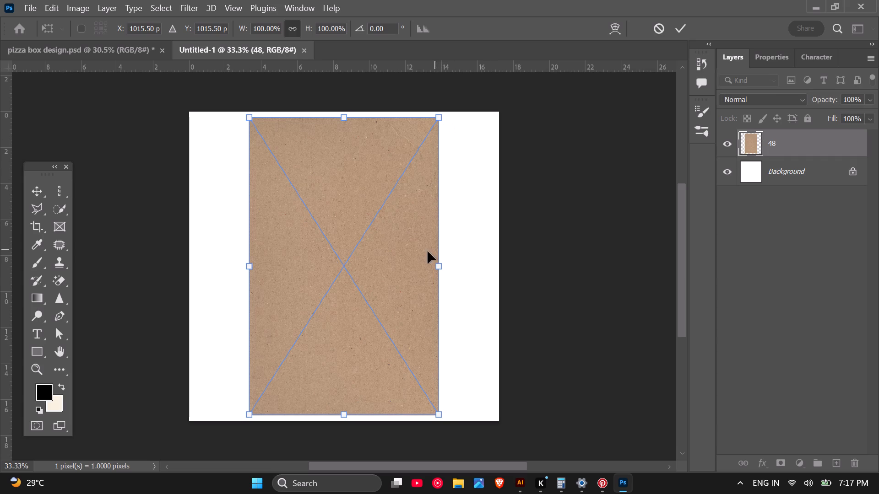
# Enlarge the placed kraft texture proportionally until it covers the whole square canvas, and apply the transform.
pyautogui.scroll(3, 440, 280)
pyautogui.scroll(5, 371, 269)
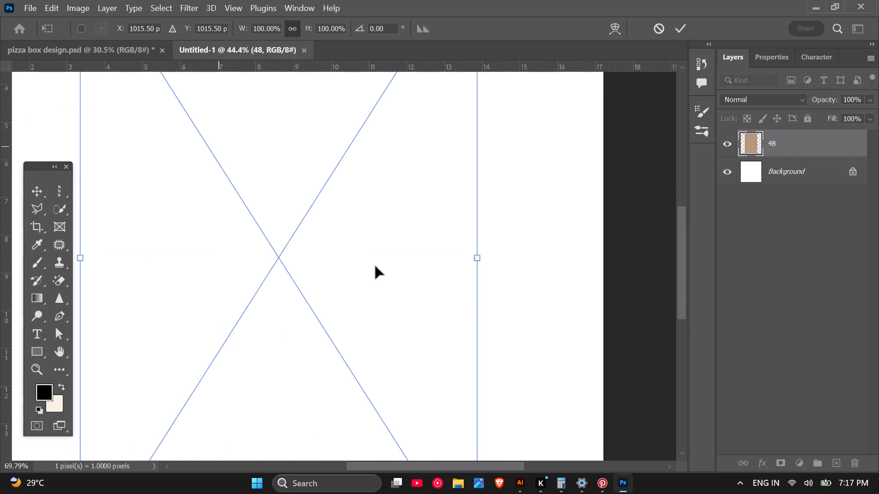
pyautogui.scroll(3, 375, 266)
pyautogui.scroll(-12, 378, 266)
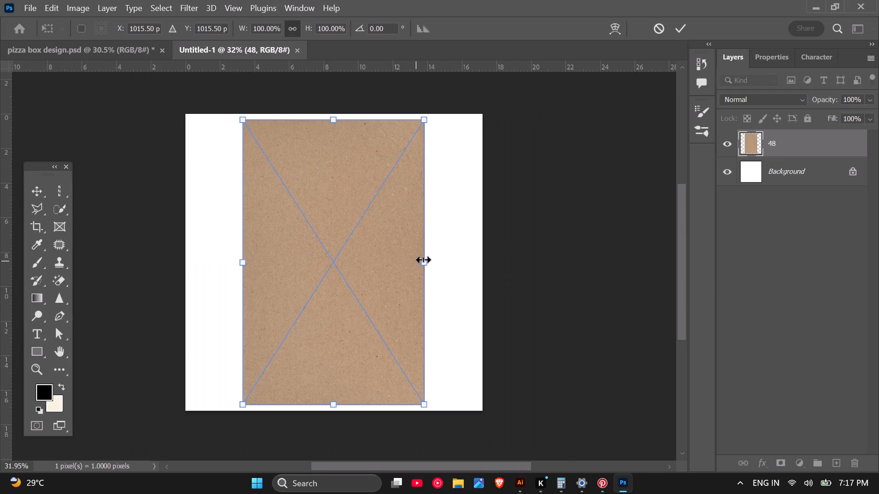
pyautogui.moveTo(424, 260); pyautogui.dragTo(491, 256)
pyautogui.moveTo(247, 261); pyautogui.dragTo(200, 259)
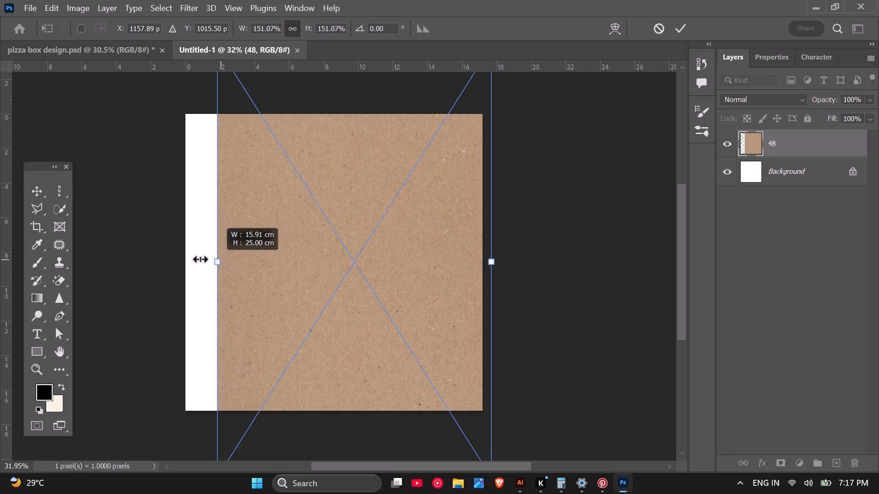
pyautogui.moveTo(200, 259); pyautogui.dragTo(171, 254)
pyautogui.click(41, 187)
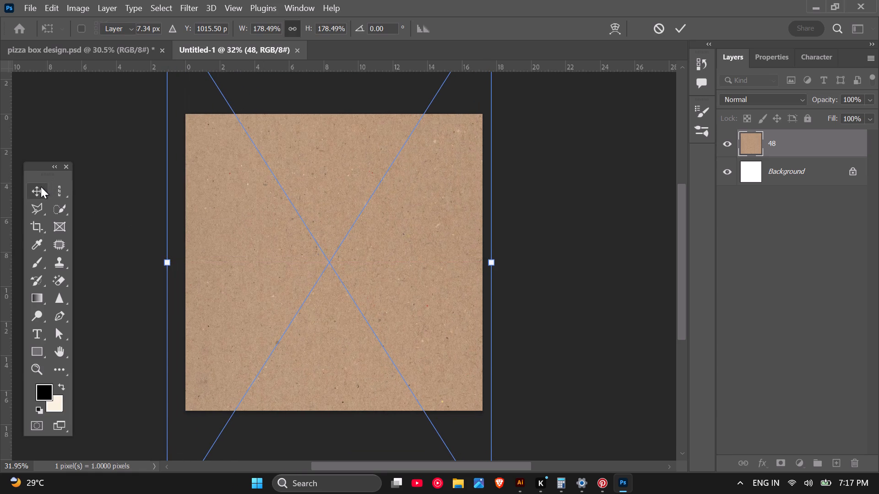
# Clip the kraft texture layer 48 to the Background layer with a clipping mask and deselect it.
pyautogui.rightClick(798, 148)
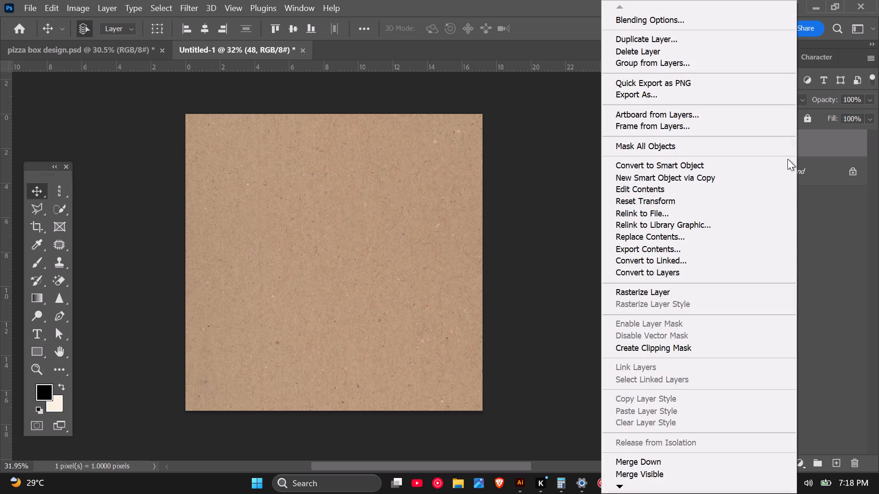
pyautogui.click(725, 345)
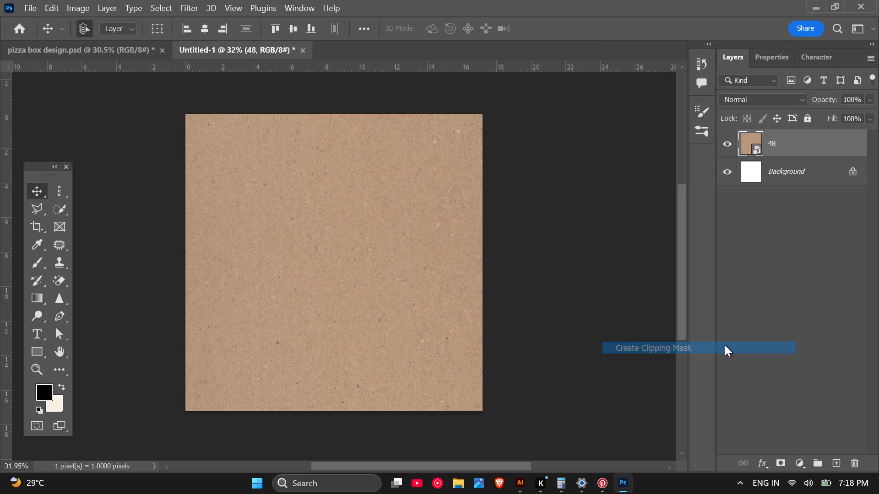
pyautogui.click(591, 308)
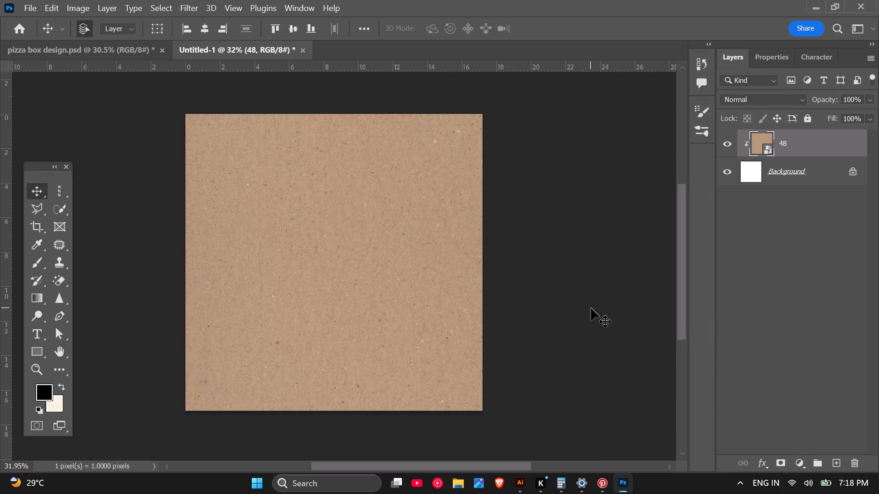
pyautogui.scroll(-2, 521, 283)
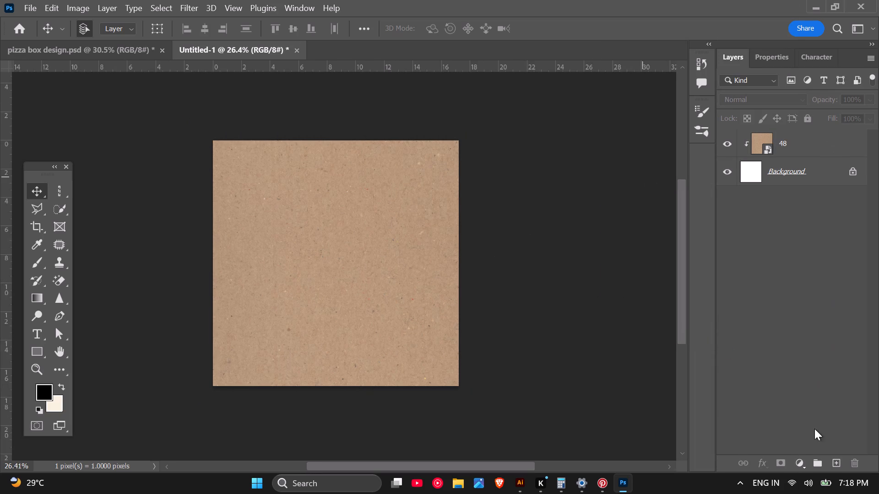
# Add a new empty layer above the kraft texture.
pyautogui.click(838, 456)
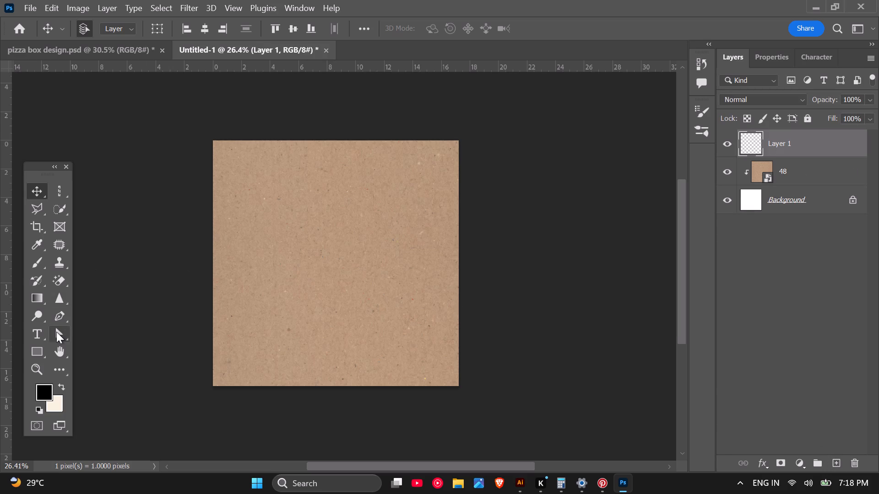
# Activate the Type tool and switch to the pizza box design.psd document.
pyautogui.click(43, 330)
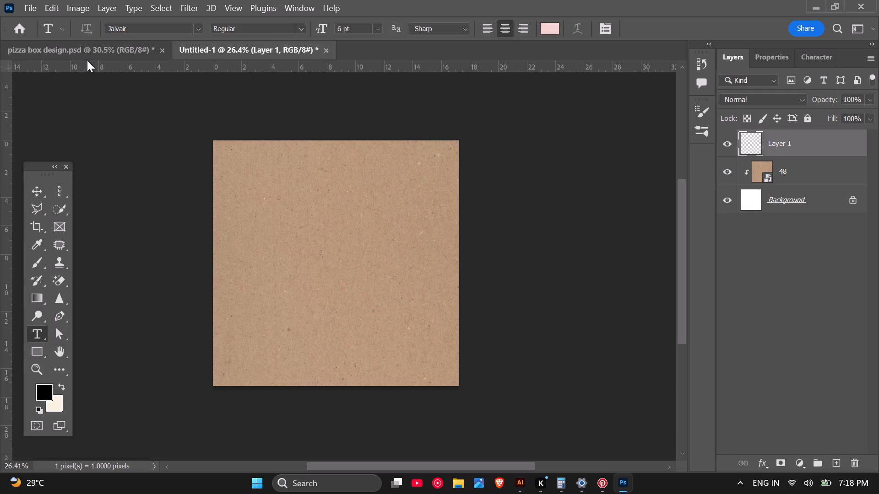
pyautogui.click(92, 48)
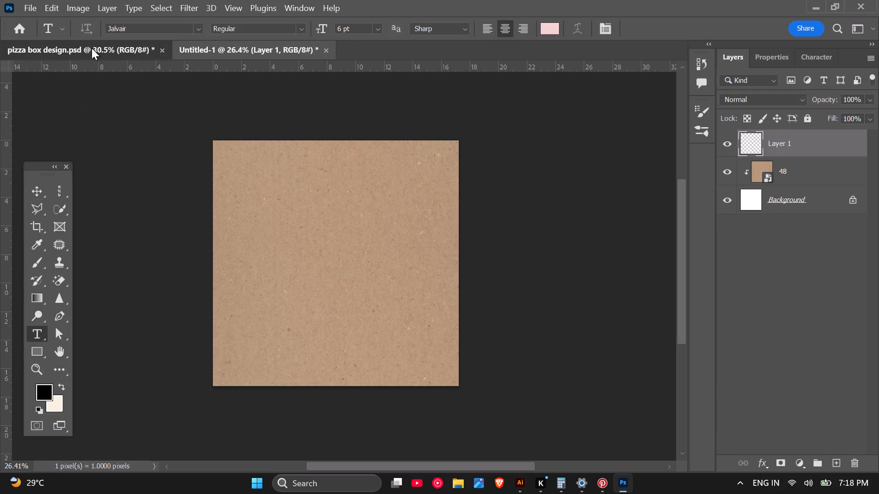
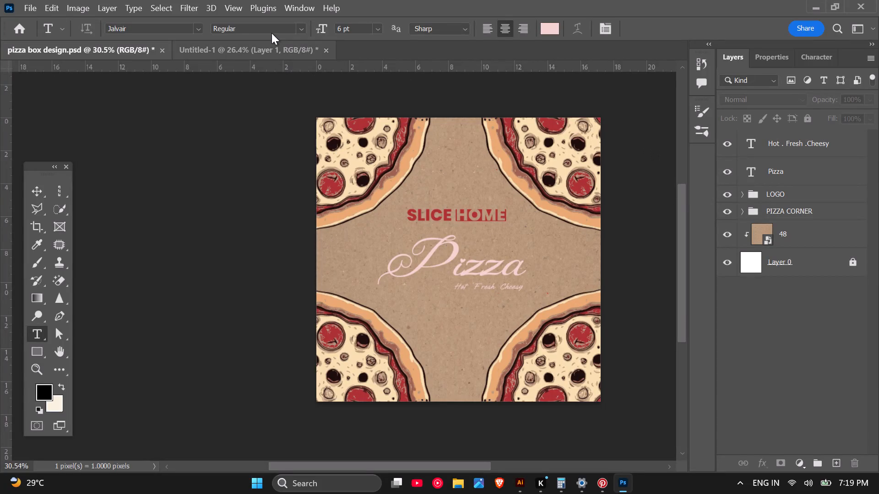
# Group the Pizza and Hot . Fresh .Cheesy text layers and copy the group into the Untitled-1 kraft paper document.
pyautogui.scroll(2, 496, 320)
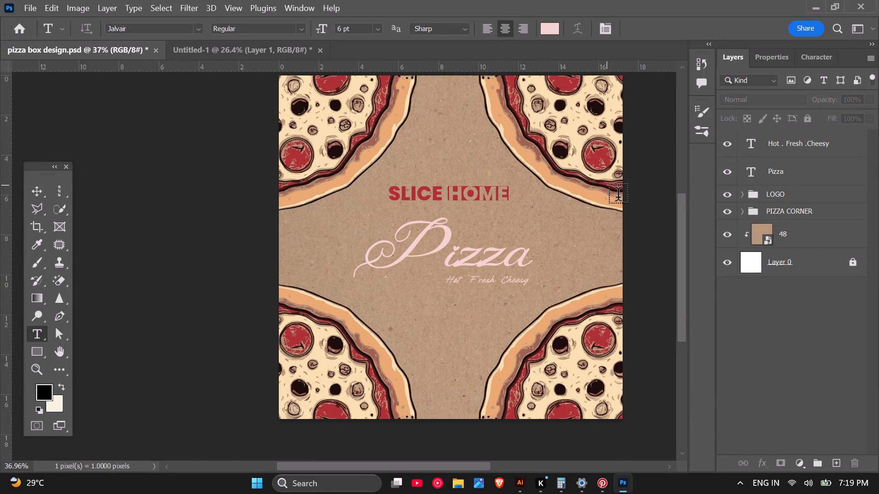
pyautogui.click(800, 140)
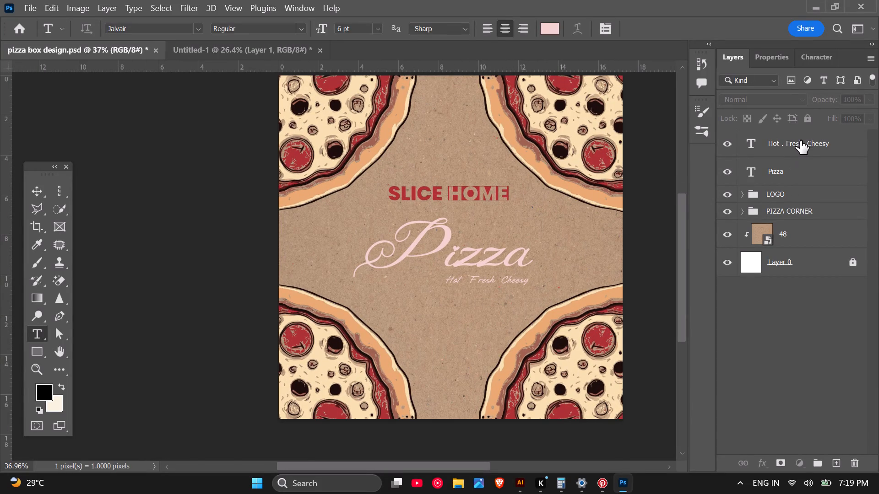
pyautogui.keyDown('shift'); pyautogui.click(796, 173); pyautogui.keyUp('shift')
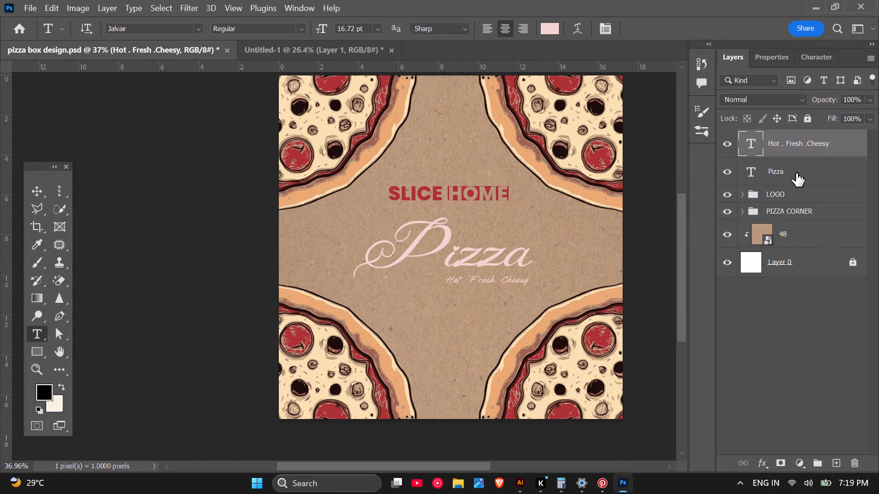
pyautogui.hotkey('ctrl', 'g')
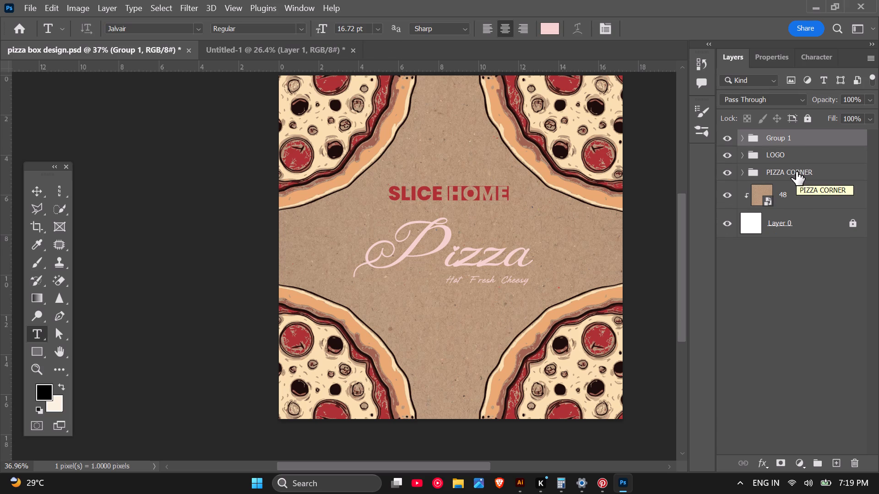
pyautogui.moveTo(782, 135); pyautogui.dragTo(321, 48)
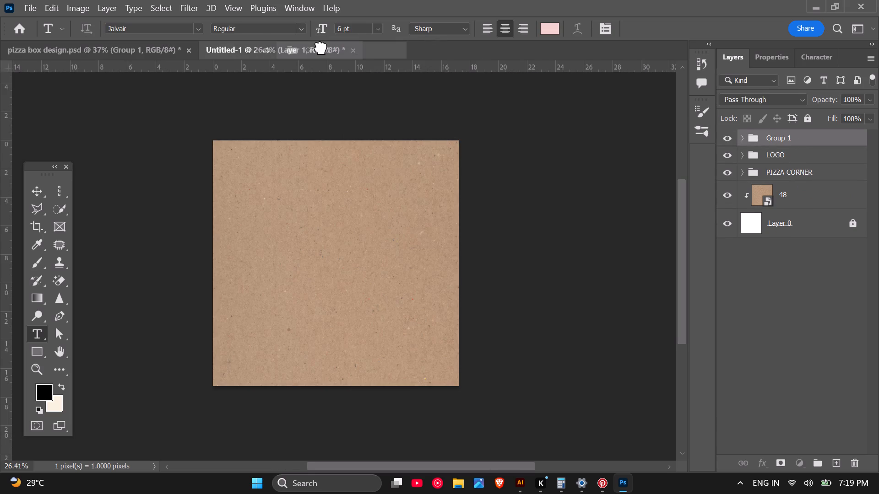
pyautogui.moveTo(321, 48); pyautogui.dragTo(346, 246)
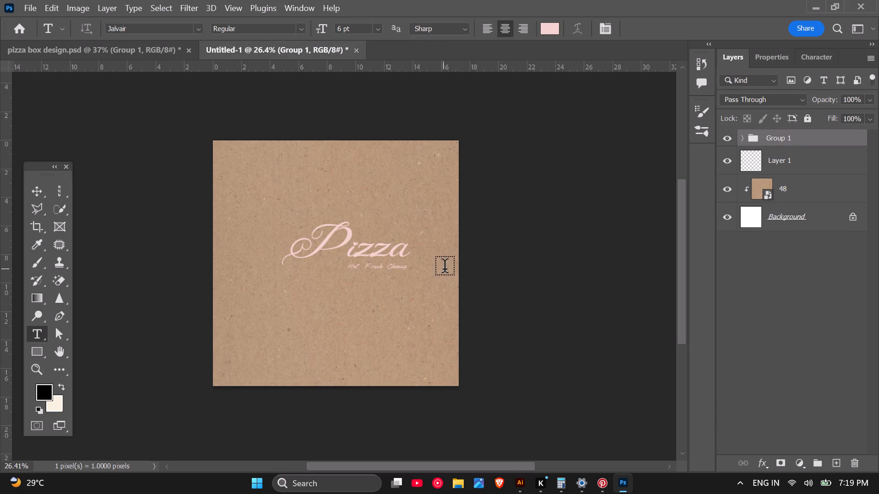
# Center the copied text group horizontally and vertically on the kraft canvas and deselect it.
pyautogui.scroll(5, 306, 267)
pyautogui.scroll(-3, 432, 255)
pyautogui.scroll(3, 326, 256)
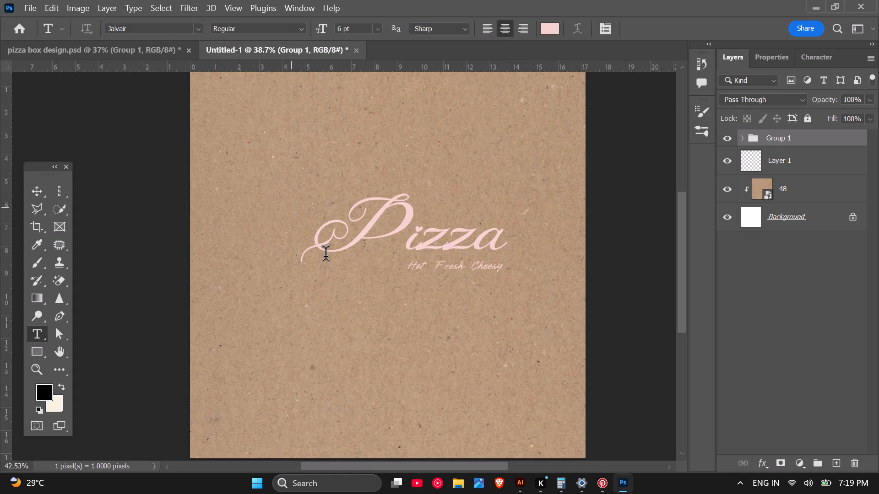
pyautogui.scroll(-2, 395, 262)
pyautogui.scroll(2, 392, 262)
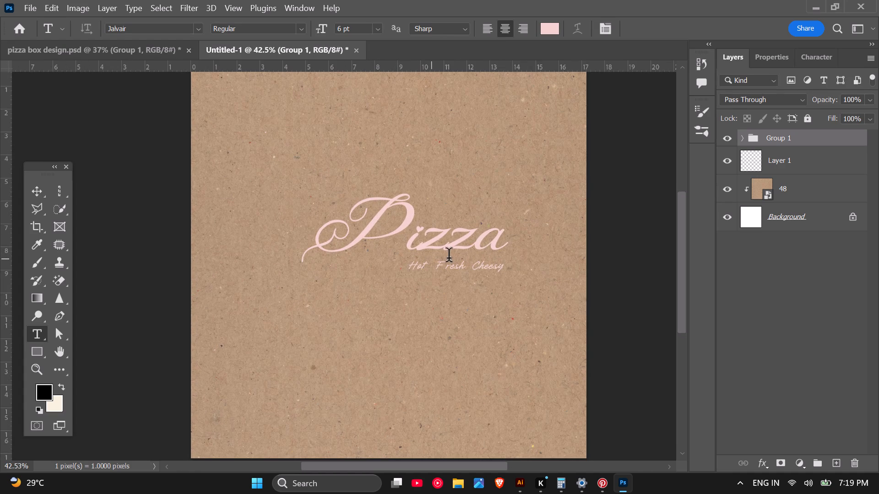
pyautogui.scroll(-1, 373, 239)
pyautogui.scroll(2, 379, 223)
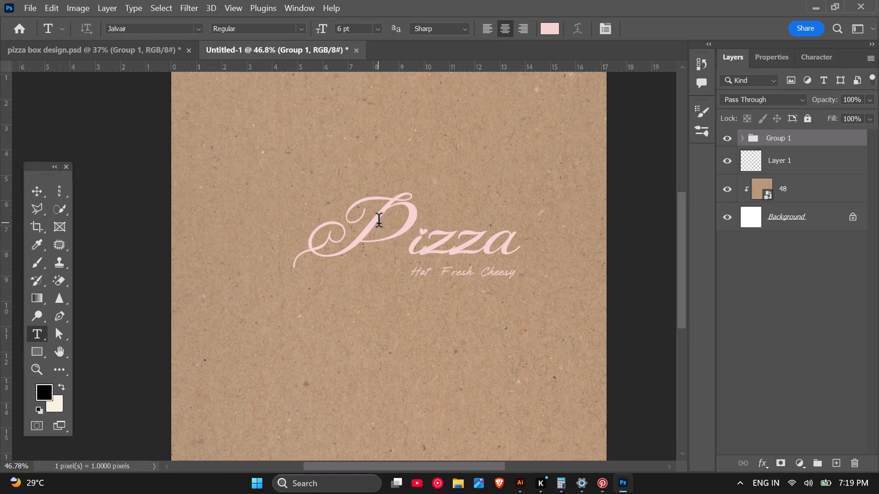
pyautogui.scroll(-2, 407, 277)
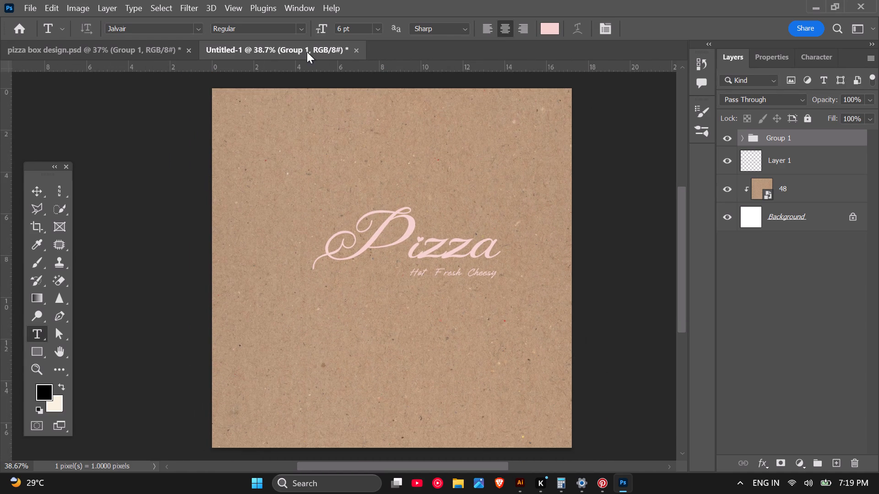
pyautogui.click(37, 190)
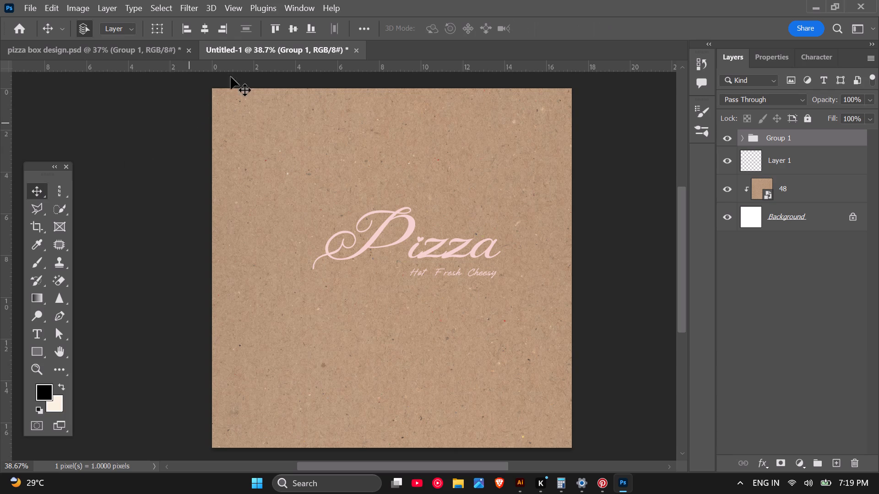
pyautogui.click(199, 27)
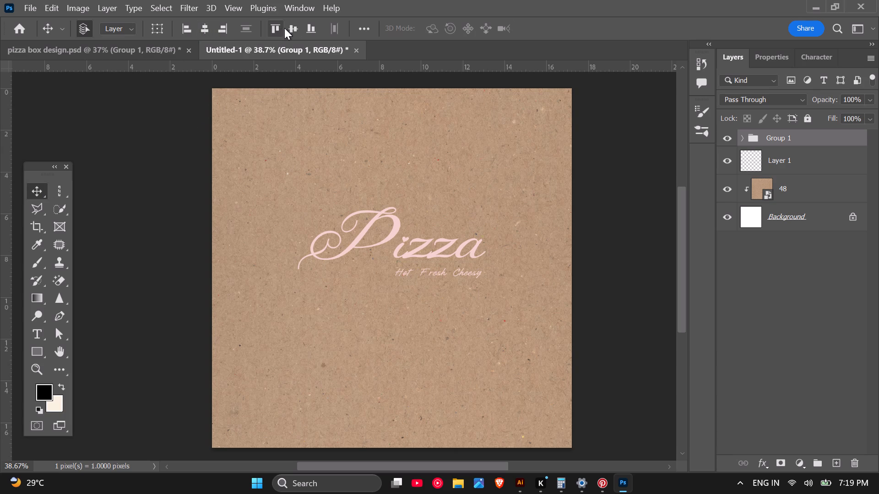
pyautogui.click(287, 28)
pyautogui.click(184, 210)
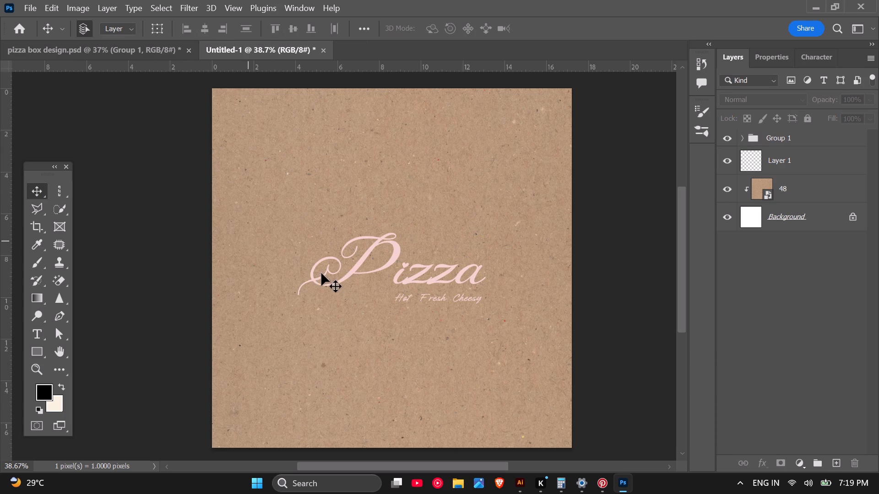
# Draw a rectangle about 5.23 × 0.81 cm around the Hot Fresh Cheesy tagline, on the empty layer beneath the text group.
pyautogui.scroll(2, 327, 272)
pyautogui.scroll(-1, 334, 272)
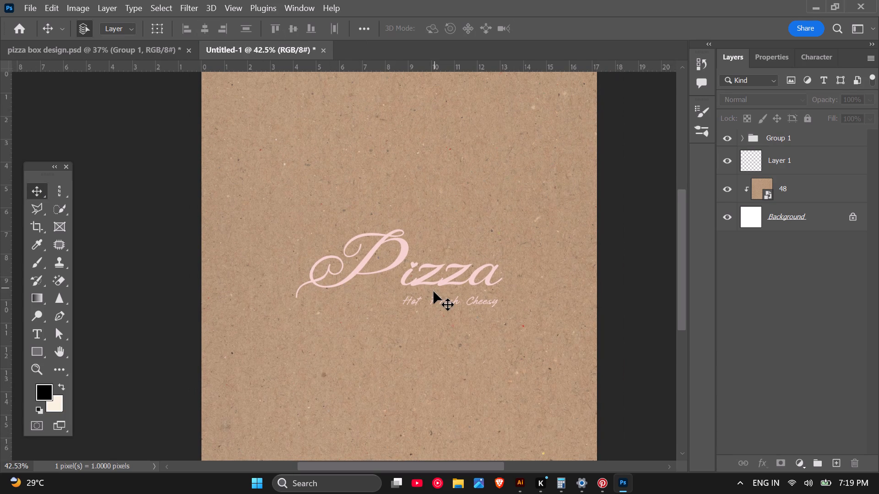
pyautogui.scroll(-2, 431, 289)
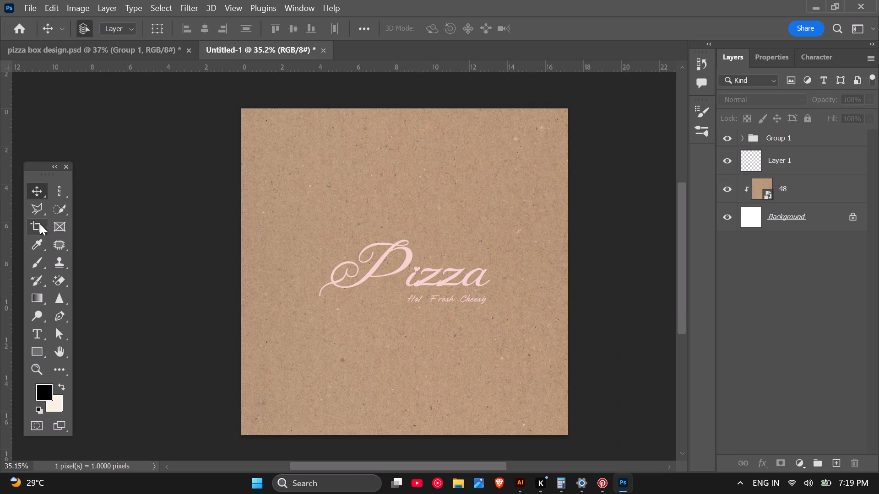
pyautogui.click(38, 356)
pyautogui.scroll(3, 431, 311)
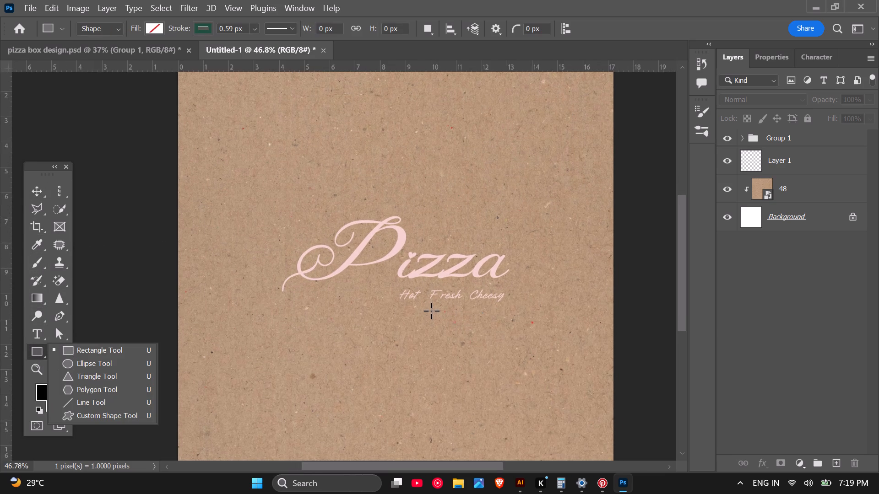
pyautogui.scroll(5, 435, 311)
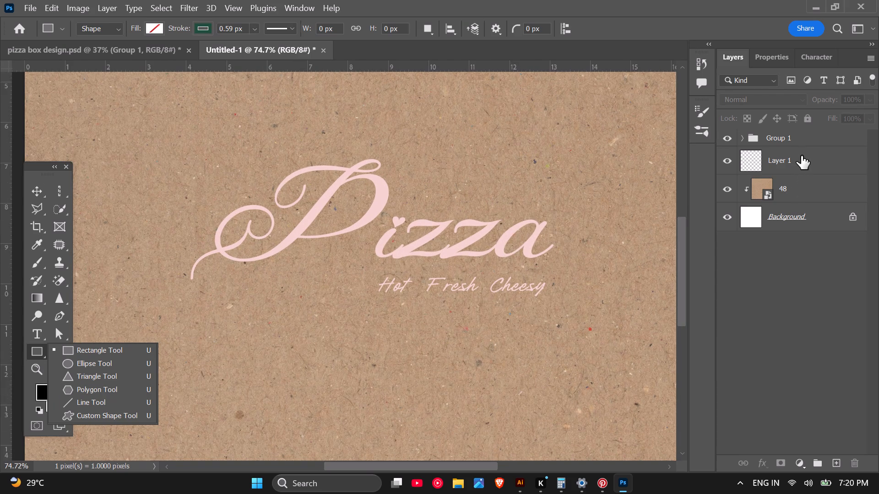
pyautogui.click(801, 156)
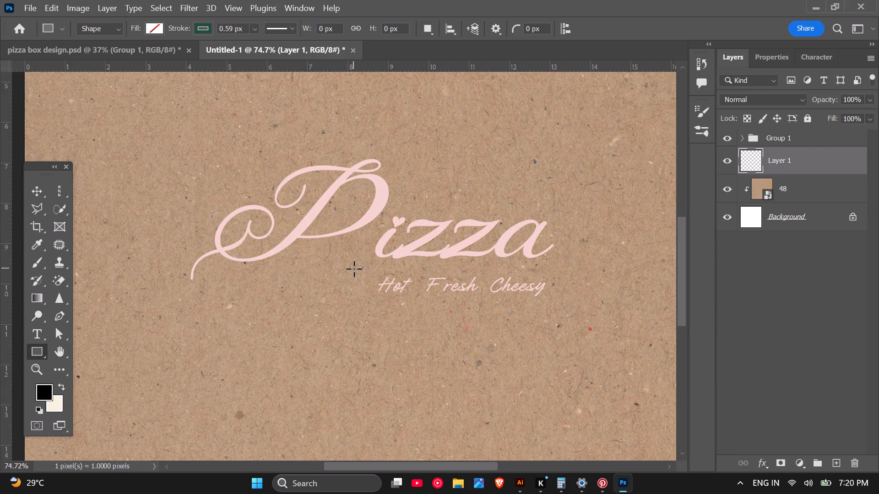
pyautogui.moveTo(354, 268); pyautogui.dragTo(539, 302)
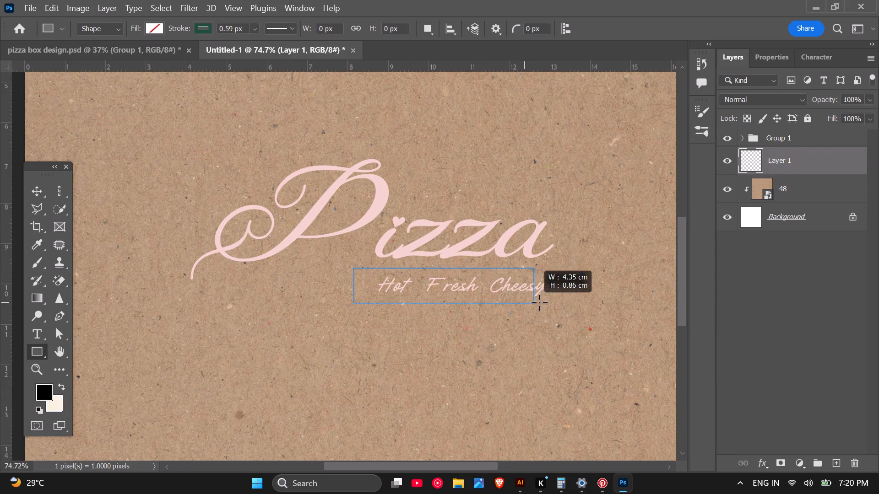
pyautogui.moveTo(539, 302); pyautogui.dragTo(565, 301)
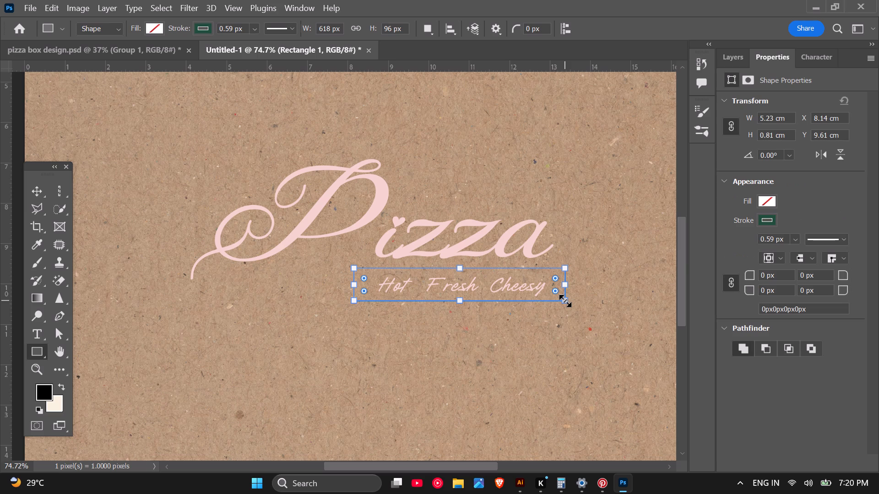
# Remove the tagline rectangle's stroke and fill it with the recently used dark red.
pyautogui.click(49, 388)
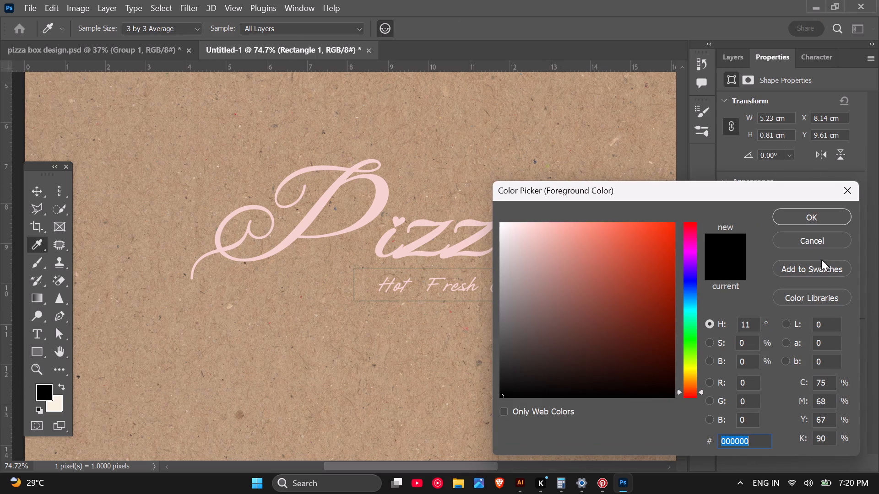
pyautogui.click(822, 241)
pyautogui.click(738, 64)
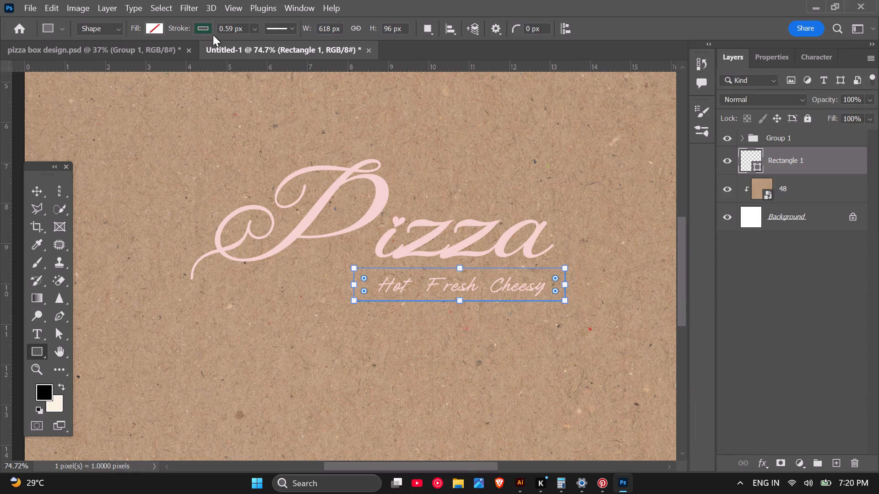
pyautogui.click(202, 29)
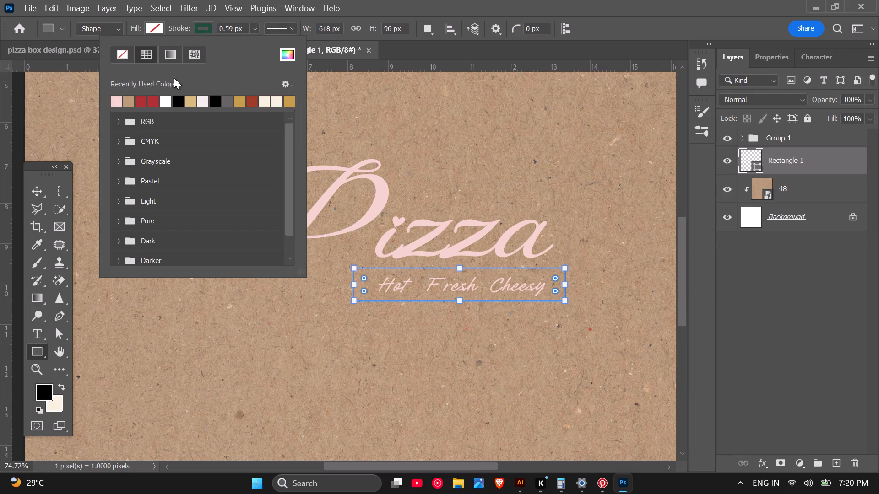
pyautogui.click(124, 54)
pyautogui.click(158, 29)
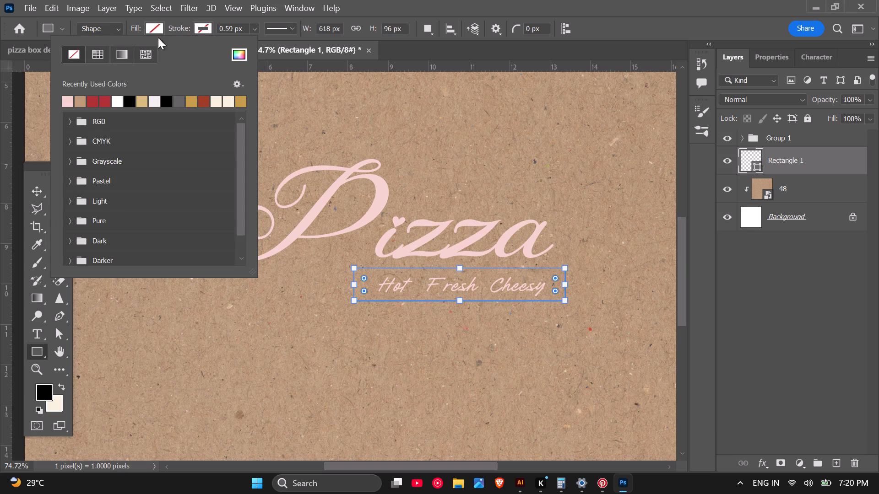
pyautogui.click(94, 101)
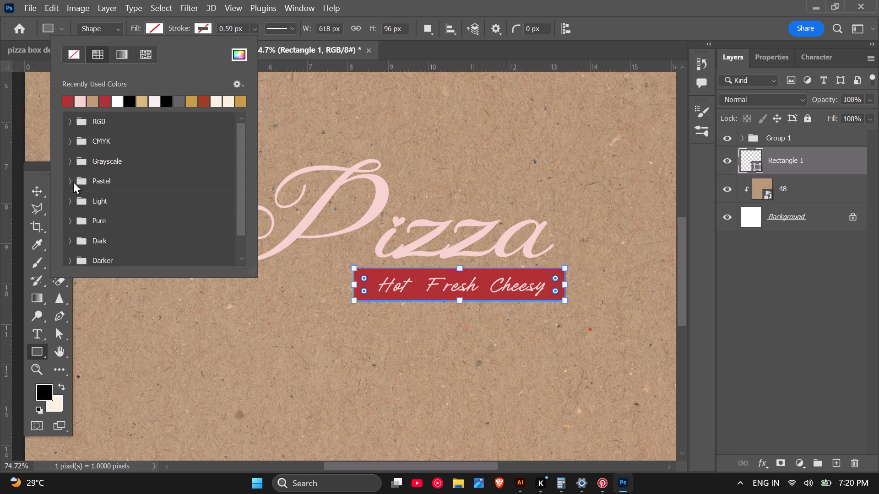
pyautogui.click(39, 190)
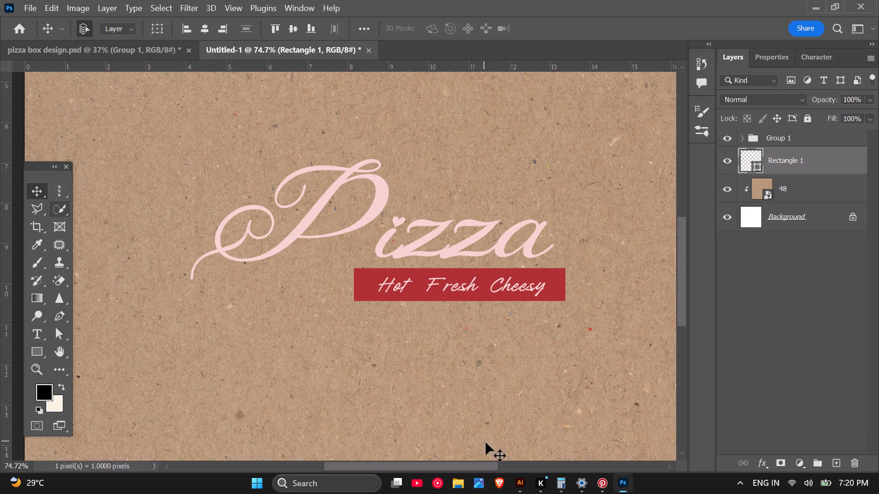
# Examine the Pizza lettering and the red tagline banner up close and against the whole kraft canvas.
pyautogui.scroll(-1, 487, 442)
pyautogui.scroll(-3, 496, 372)
pyautogui.scroll(3, 506, 340)
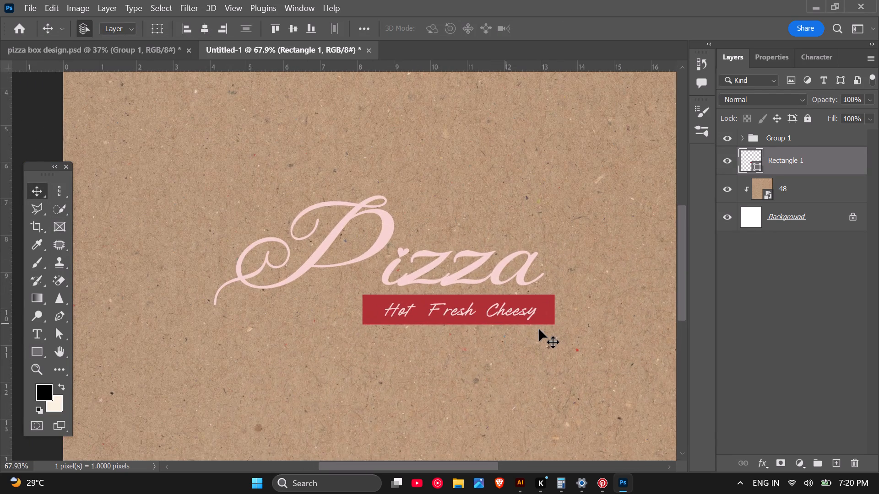
pyautogui.scroll(5, 539, 329)
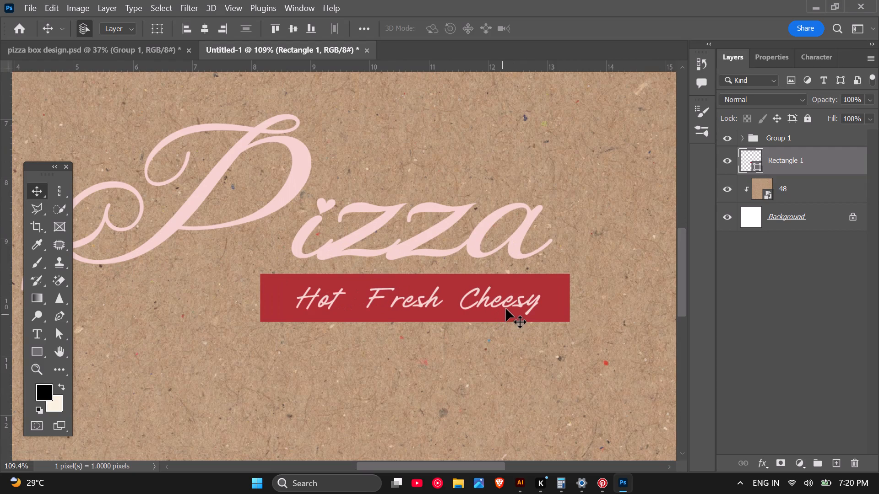
pyautogui.scroll(-2, 502, 269)
pyautogui.scroll(-1, 526, 302)
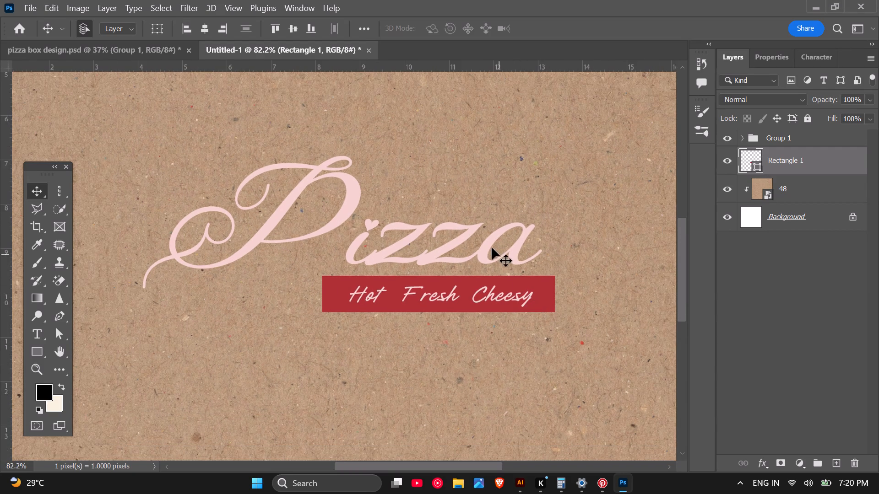
pyautogui.scroll(-8, 490, 255)
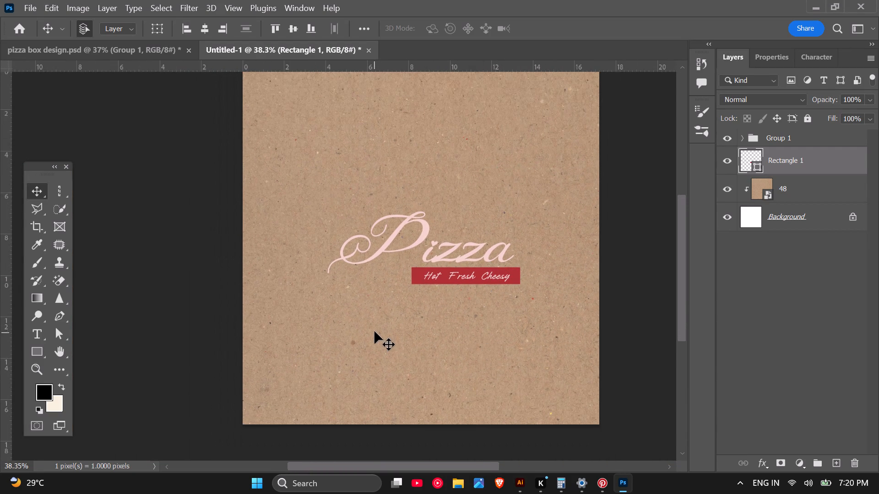
pyautogui.scroll(-3, 374, 330)
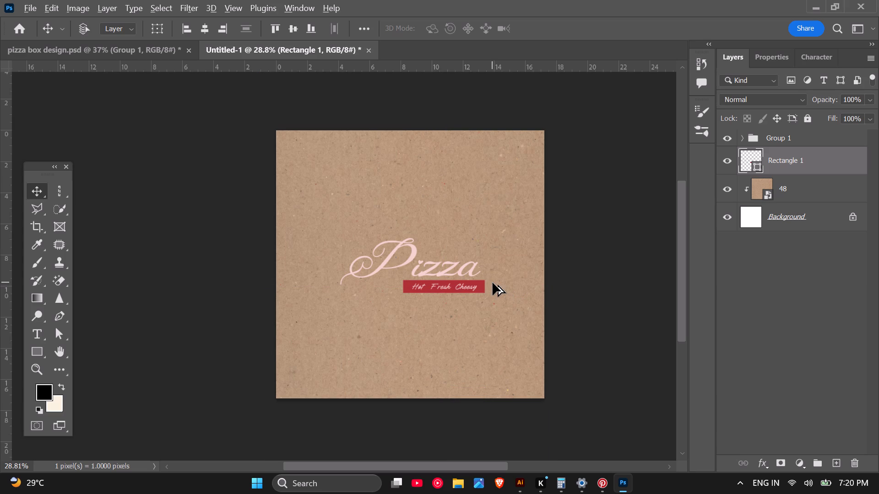
# Export the kraft panel at 100% scale as a PNG named "pizza box design back" in the my projects folder, reusing the existing design's file name.
pyautogui.hotkey('ctrl', 'alt', 'shift', 'w')
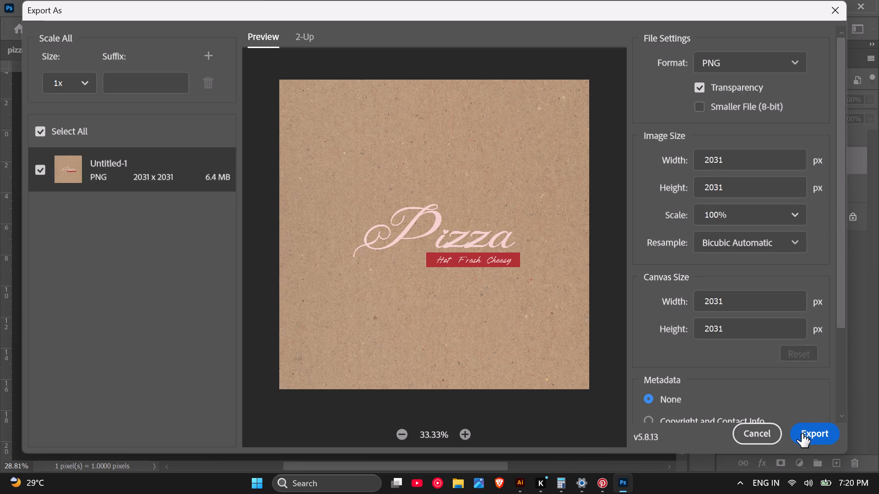
pyautogui.click(804, 433)
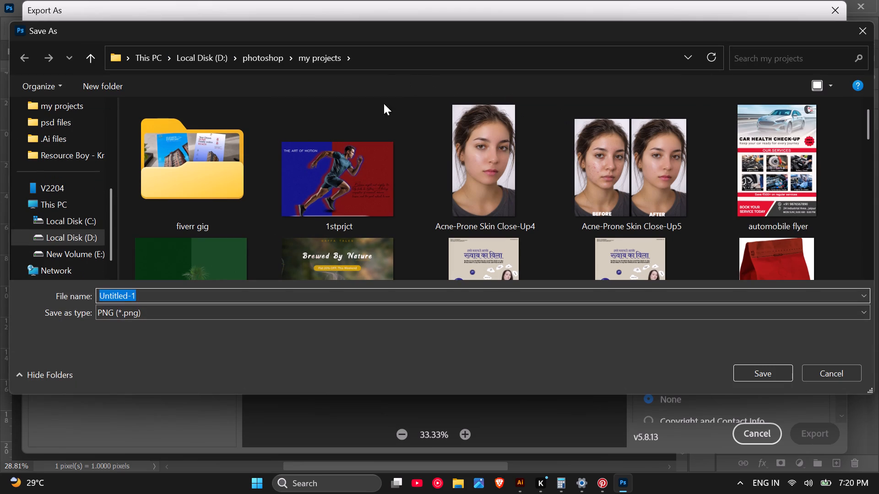
pyautogui.scroll(-2, 449, 226)
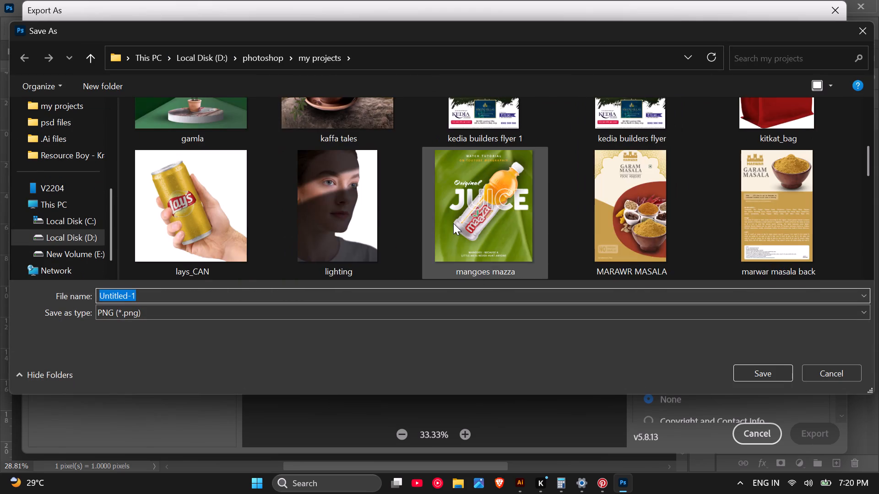
pyautogui.scroll(1, 453, 223)
pyautogui.scroll(-7, 453, 223)
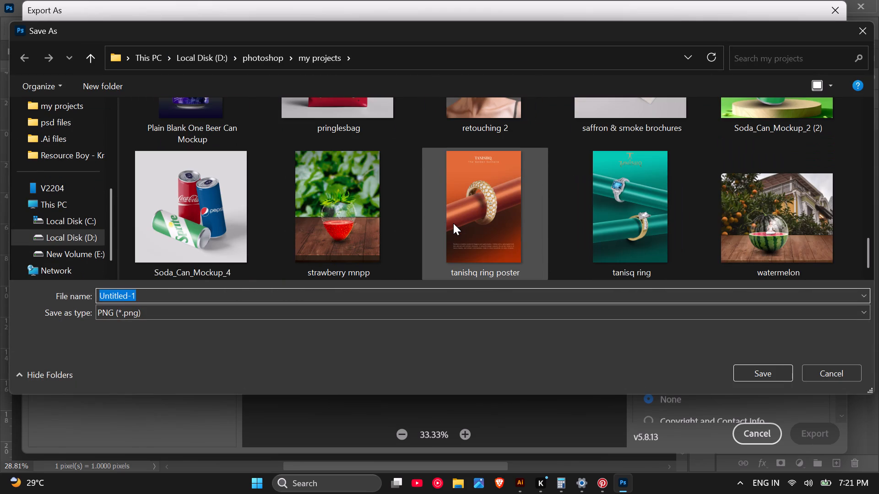
pyautogui.scroll(-7, 453, 223)
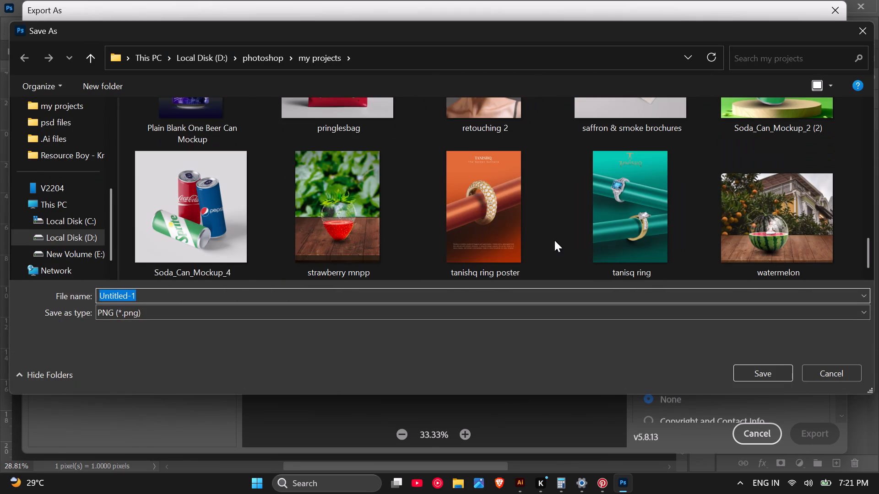
pyautogui.scroll(-2, 727, 235)
pyautogui.scroll(2, 652, 242)
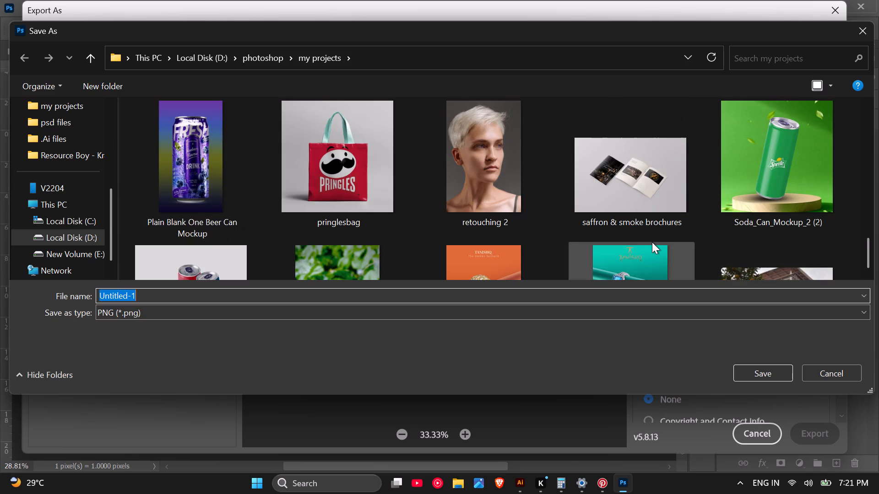
pyautogui.click(765, 161)
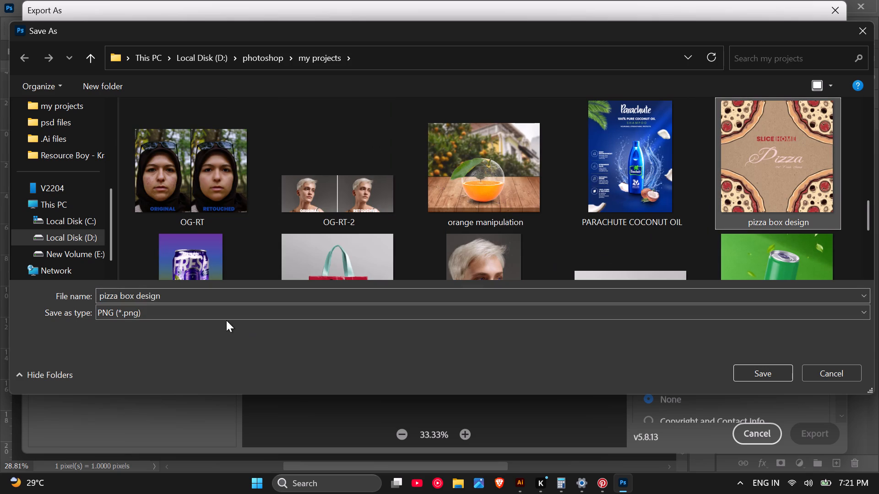
pyautogui.click(224, 296)
pyautogui.click(224, 296)
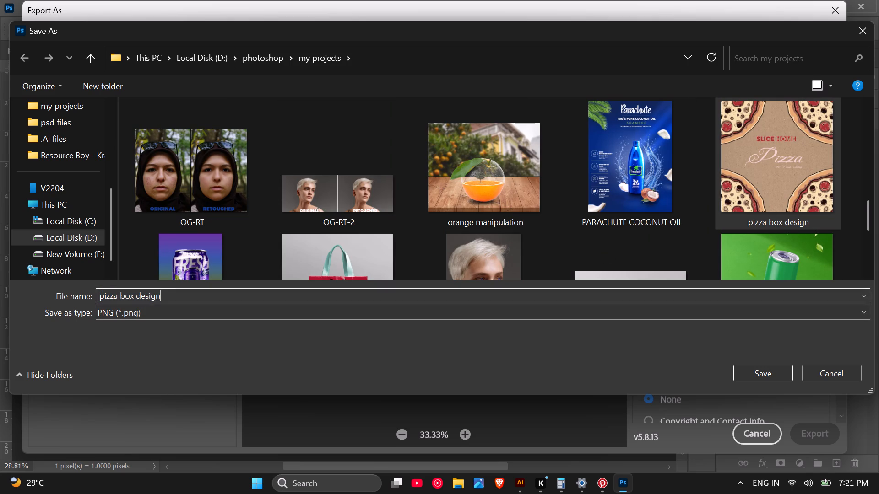
pyautogui.press('space')
pyautogui.write('back')
pyautogui.press('Return')
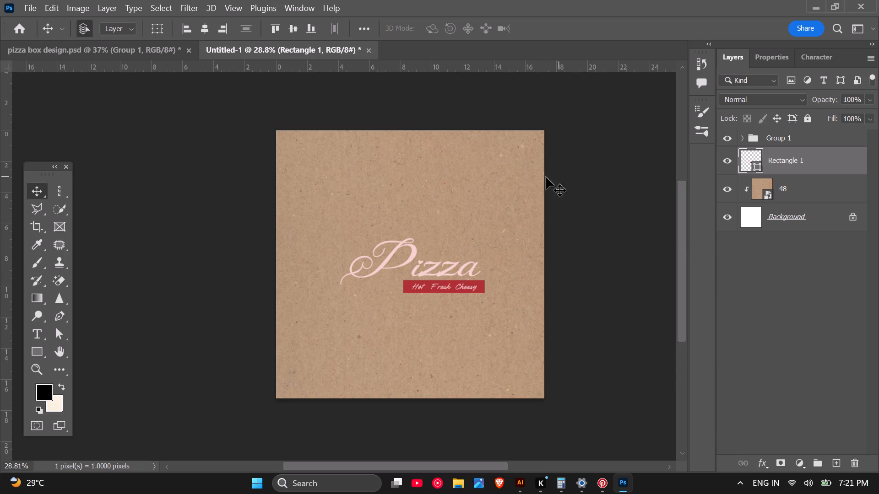
# Switch to Adobe Illustrator.
pyautogui.scroll(-2, 447, 242)
pyautogui.scroll(3, 439, 263)
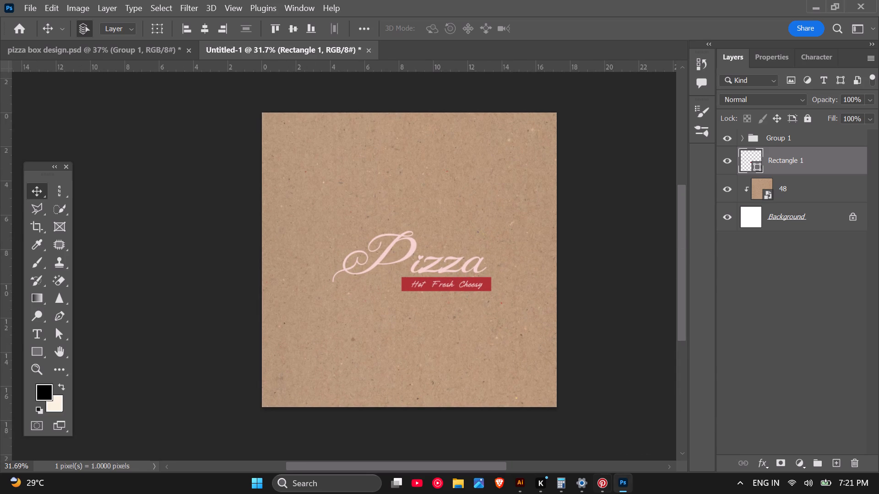
pyautogui.click(525, 484)
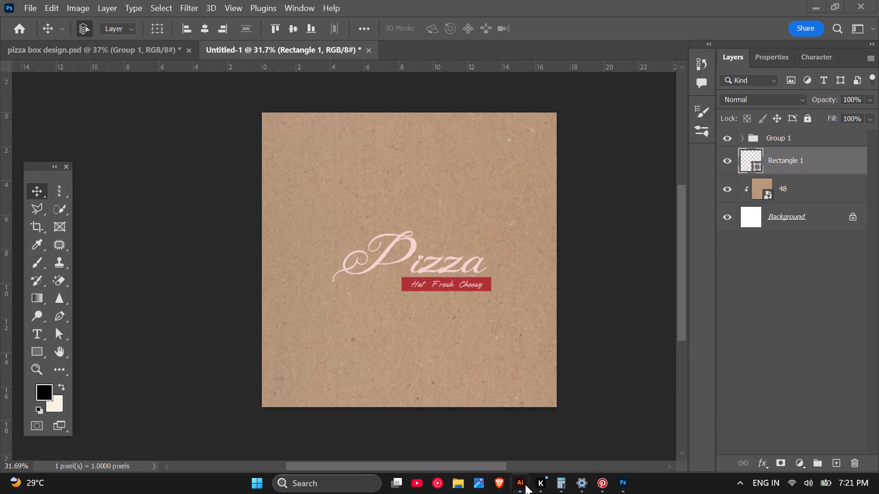
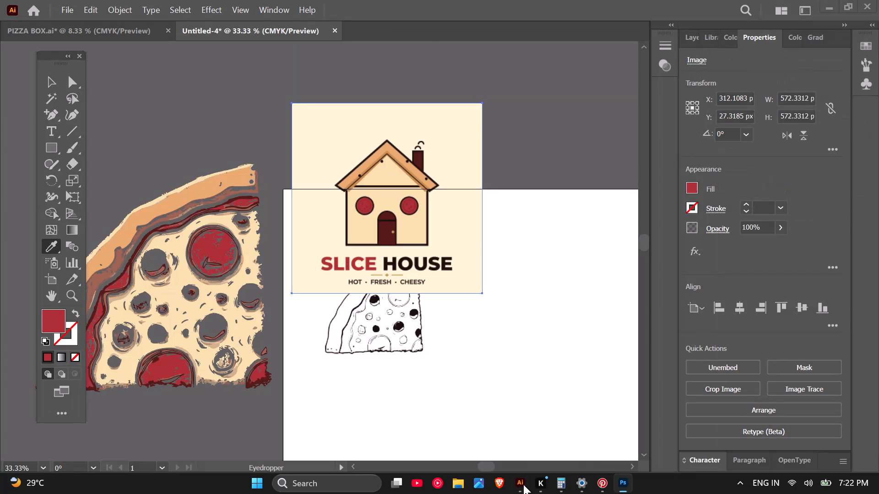
# Close the untitled document holding the Slice House logo and pizza slice artwork without saving it.
pyautogui.click(334, 32)
pyautogui.click(509, 257)
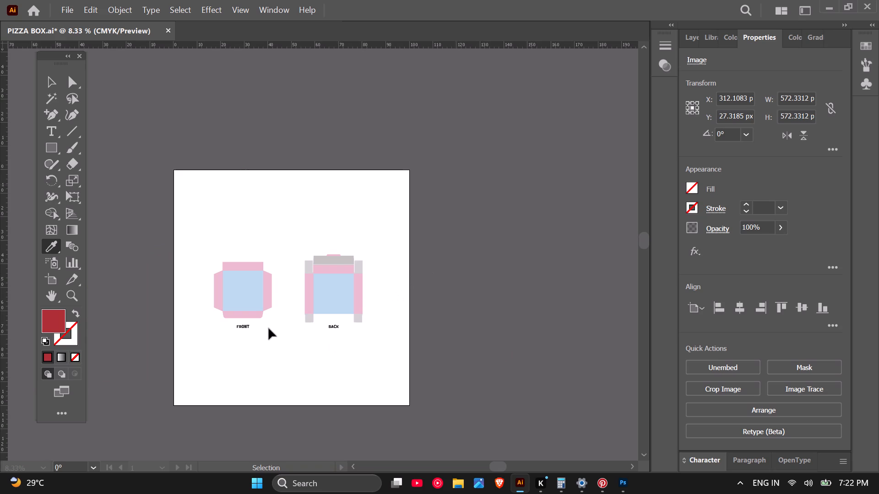
# Ungroup the BACK box template in PIZZA BOX.ai so its panels can be selected individually.
pyautogui.scroll(3, 228, 328)
pyautogui.scroll(-3, 300, 288)
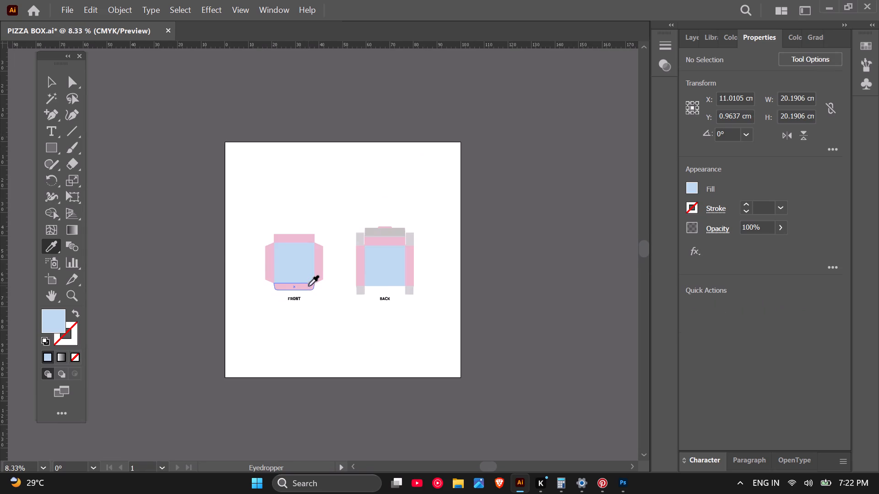
pyautogui.scroll(3, 271, 308)
pyautogui.scroll(-1, 281, 296)
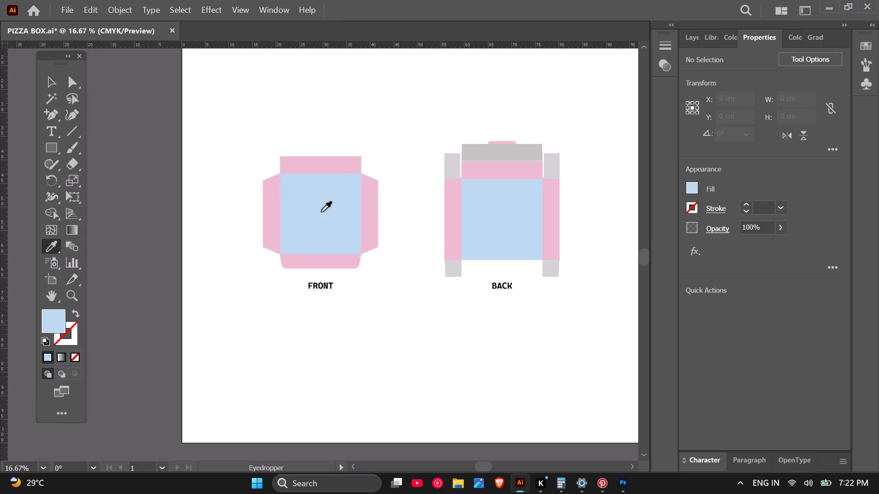
pyautogui.click(53, 82)
pyautogui.click(533, 177)
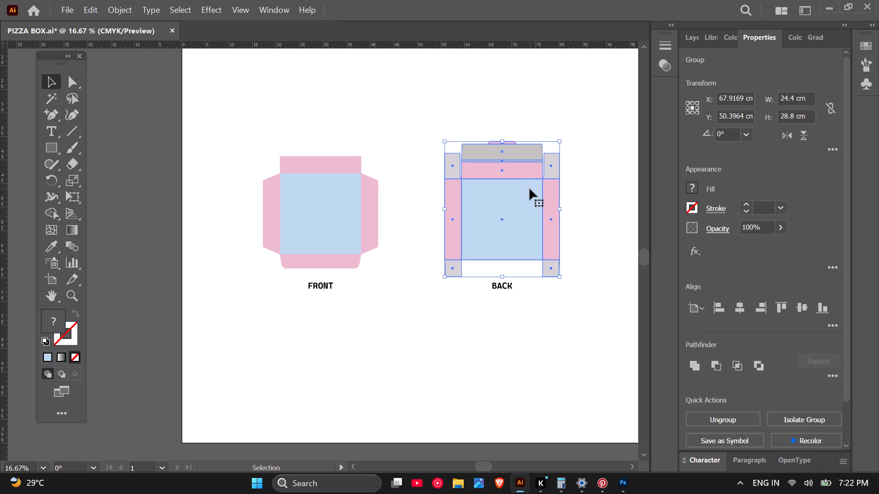
pyautogui.rightClick(530, 188)
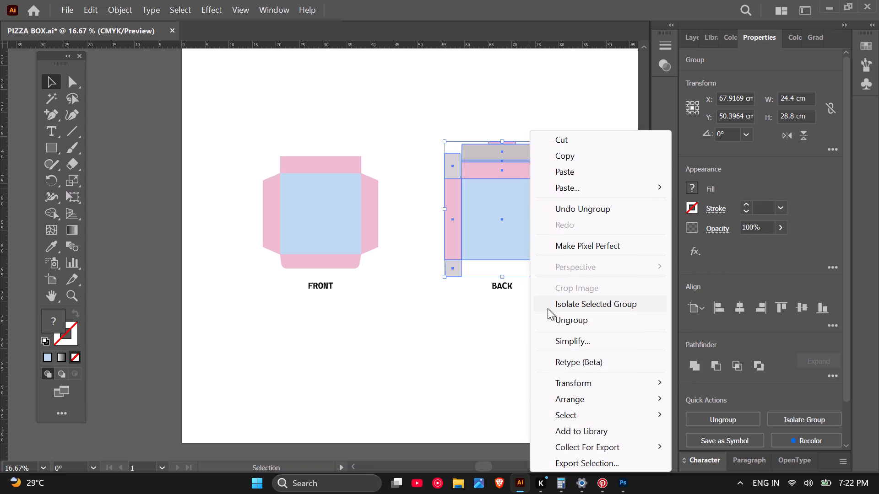
pyautogui.click(550, 318)
pyautogui.click(630, 238)
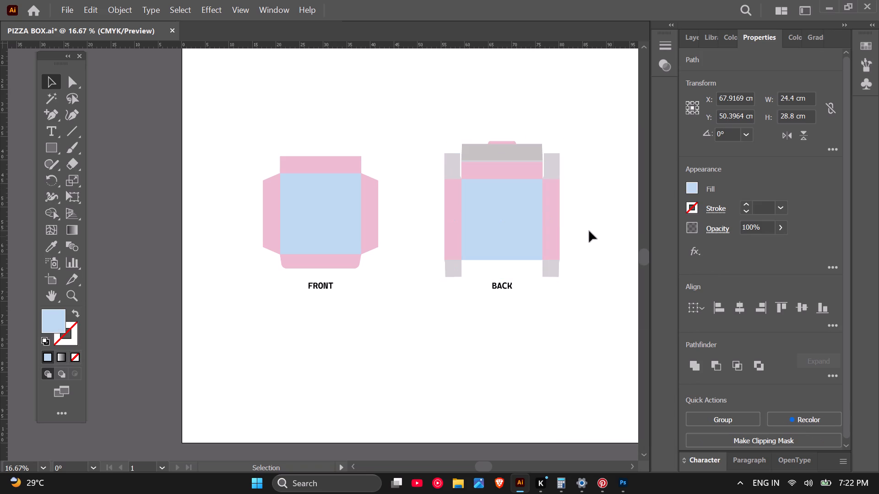
# Copy the width value of the BACK template's pink side flap on the side away from the FRONT template.
pyautogui.click(559, 226)
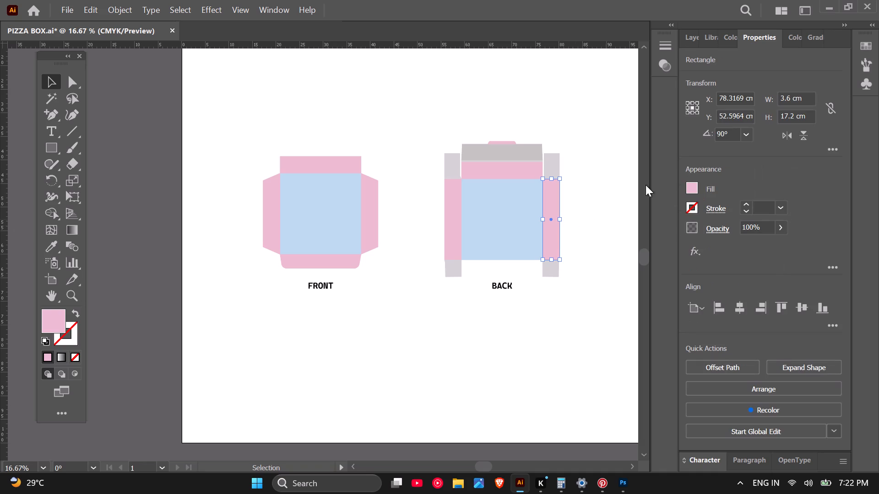
pyautogui.moveTo(808, 97); pyautogui.dragTo(775, 99)
pyautogui.hotkey('ctrl', 'c')
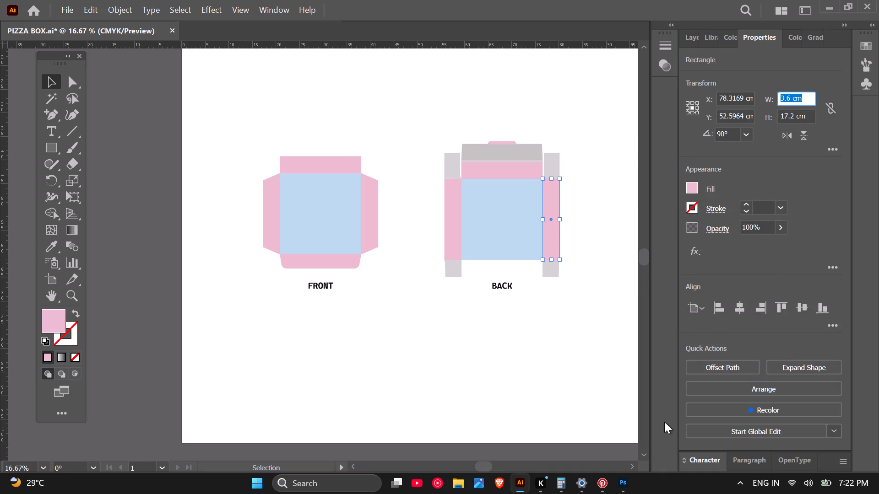
# Switch to Photoshop and create a new RGB document 3.6 cm wide and 17.2 cm high at 118.11 pixels/centimeter.
pyautogui.click(628, 481)
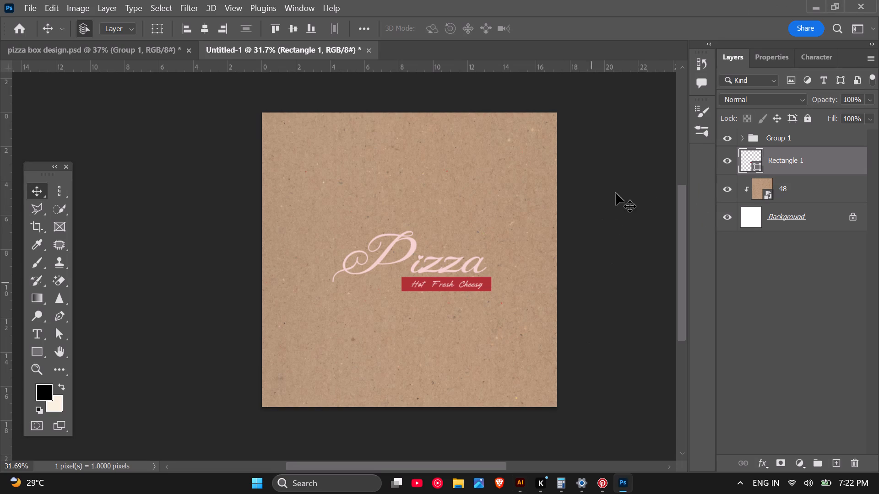
pyautogui.hotkey('ctrl', 'n')
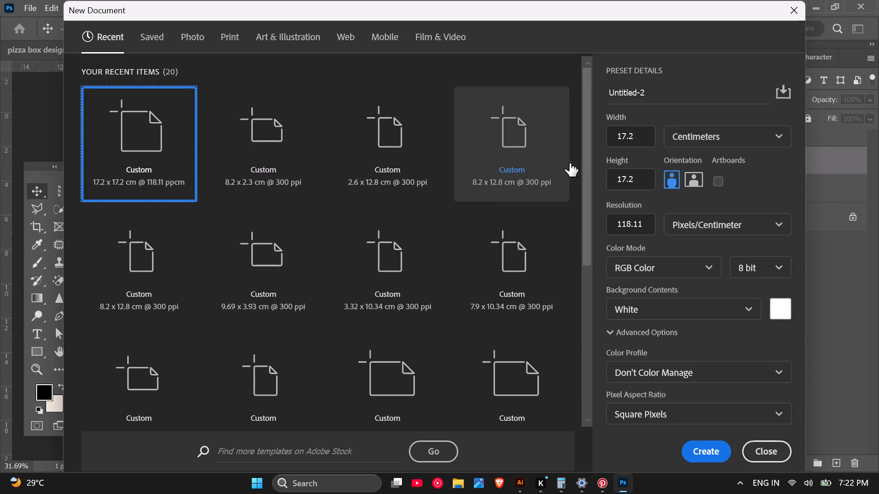
pyautogui.moveTo(638, 136); pyautogui.dragTo(600, 143)
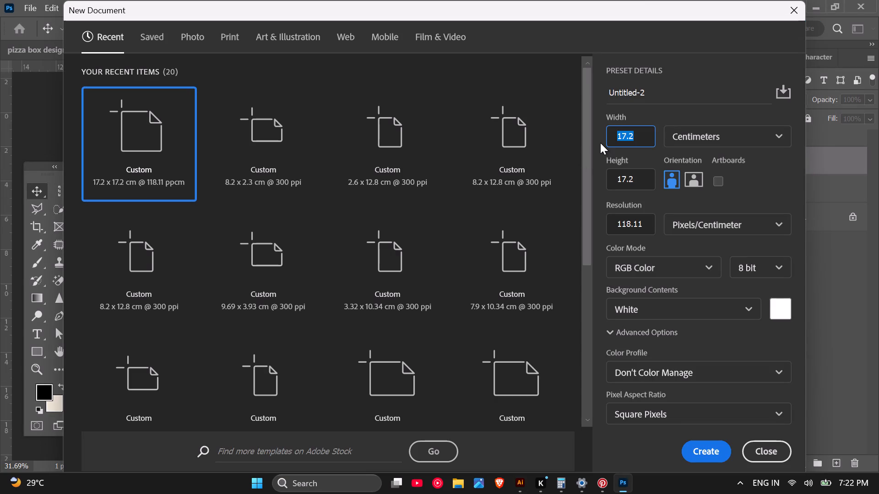
pyautogui.press('3')
pyautogui.press('.')
pyautogui.press('6')
pyautogui.click(711, 448)
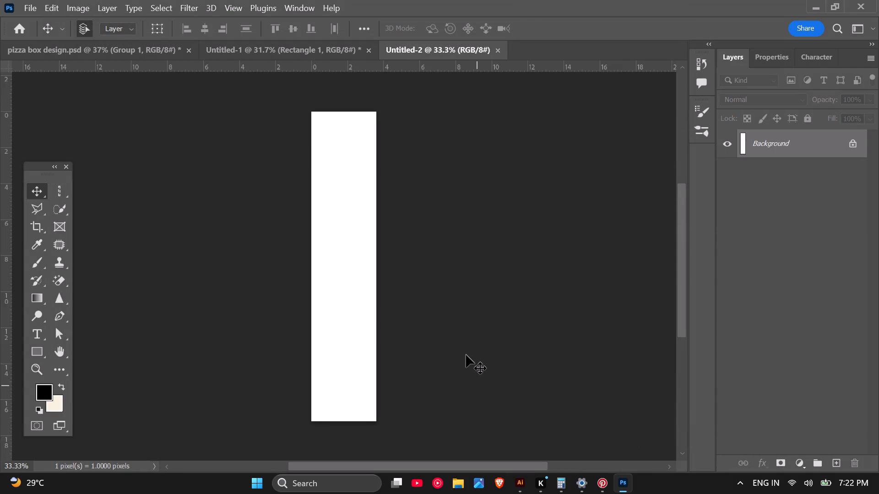
# Copy the kraft texture layer 48 from pizza box design.psd into the new narrow document, covering its whole canvas.
pyautogui.scroll(-1, 466, 349)
pyautogui.scroll(2, 383, 312)
pyautogui.scroll(-1, 383, 311)
pyautogui.click(158, 53)
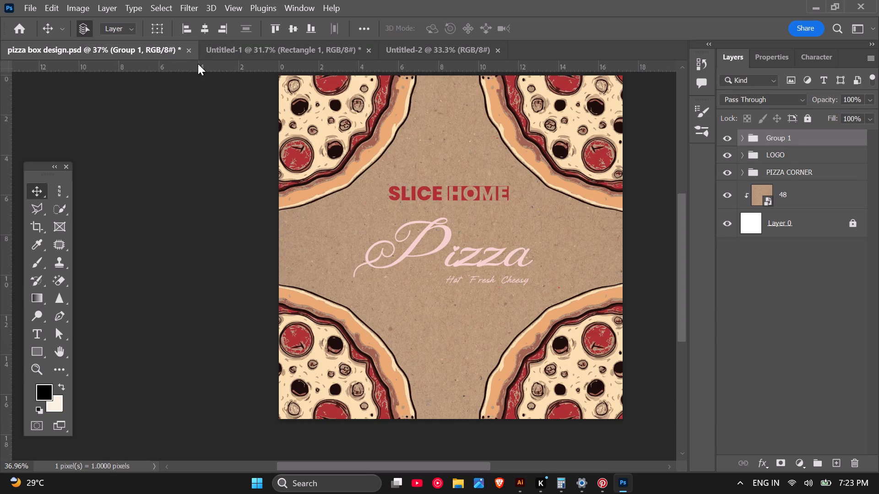
pyautogui.click(785, 191)
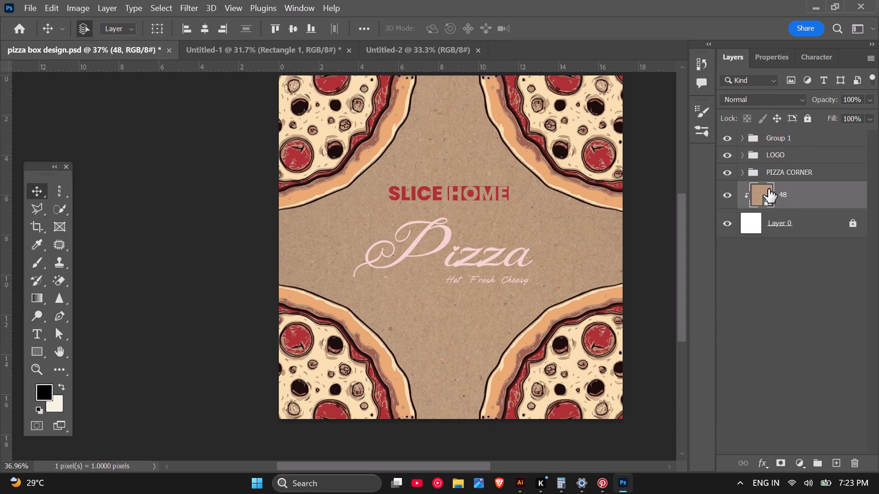
pyautogui.moveTo(764, 188); pyautogui.dragTo(403, 48)
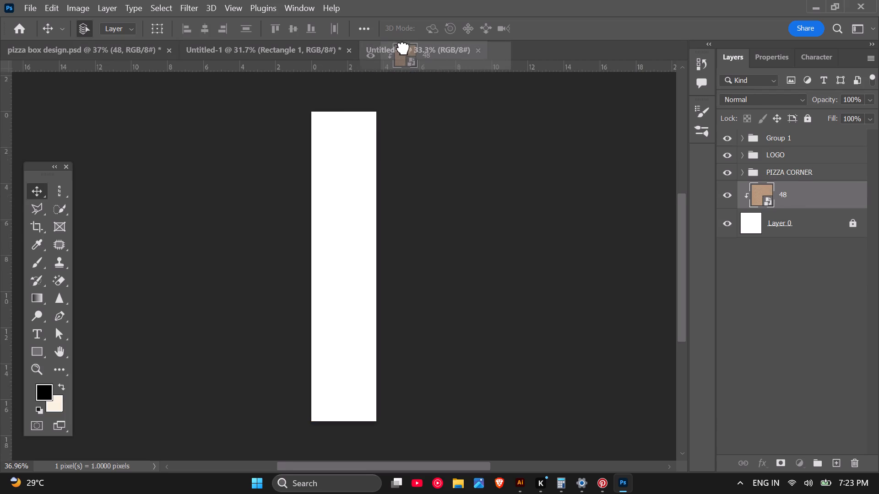
pyautogui.moveTo(403, 48); pyautogui.dragTo(364, 173)
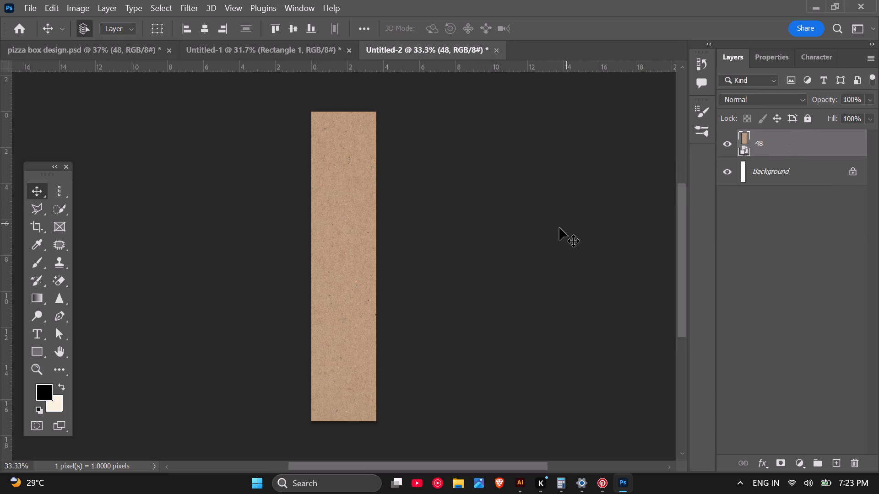
# Copy the LOGO group with the SLICE HOME lettering from pizza box design.psd onto the narrow kraft panel.
pyautogui.click(208, 50)
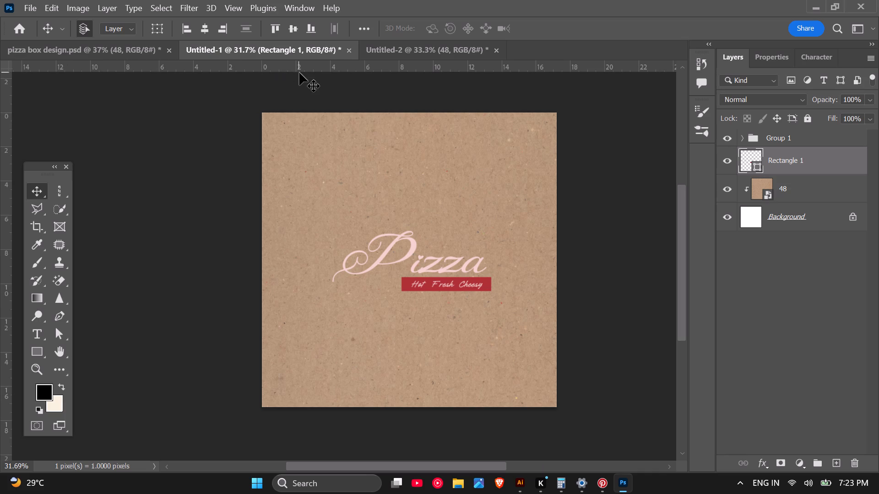
pyautogui.click(133, 47)
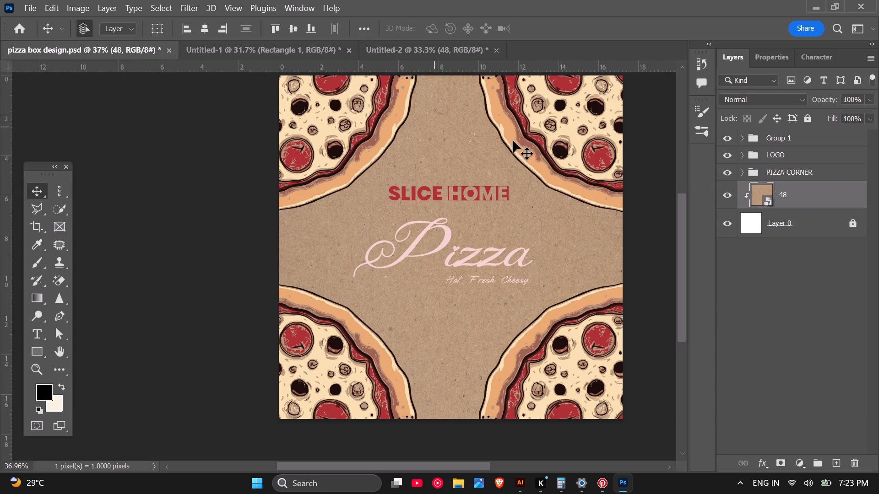
pyautogui.click(792, 157)
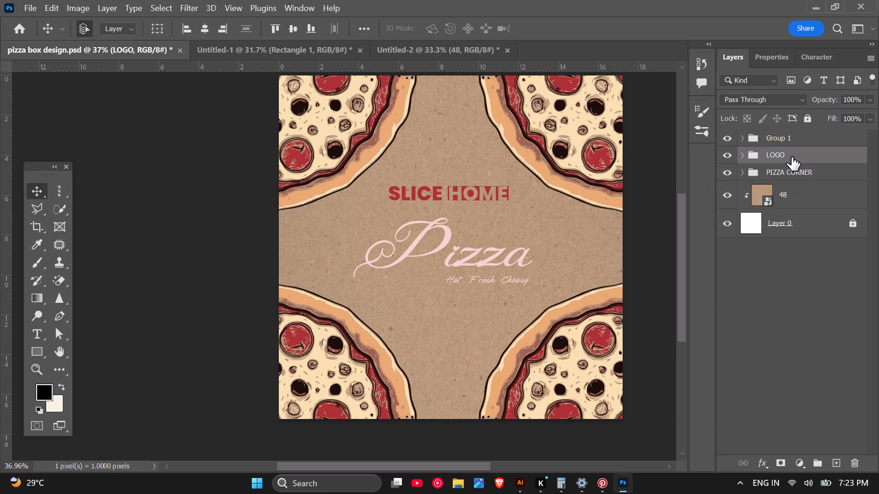
pyautogui.moveTo(792, 157); pyautogui.dragTo(450, 52)
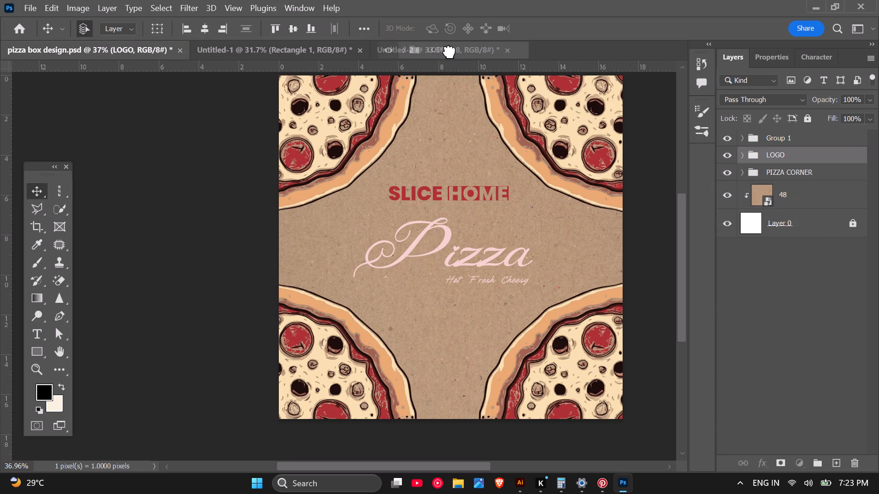
pyautogui.moveTo(450, 52); pyautogui.dragTo(368, 260)
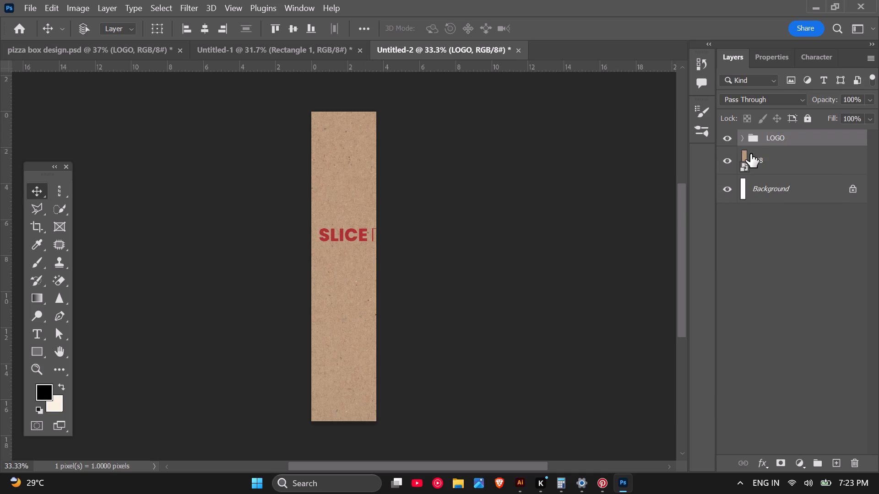
# Rotate the LOGO group by -90 degrees so the lettering runs along the narrow kraft panel.
pyautogui.hotkey('ctrl', 't')
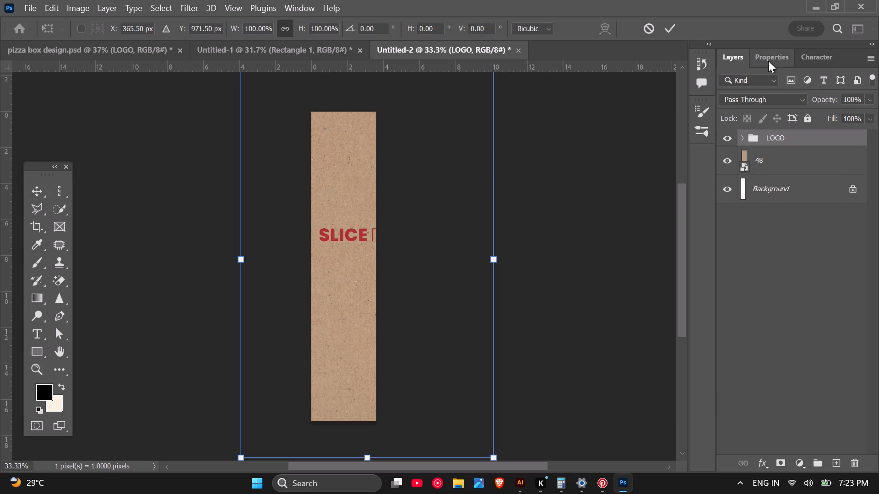
pyautogui.click(768, 61)
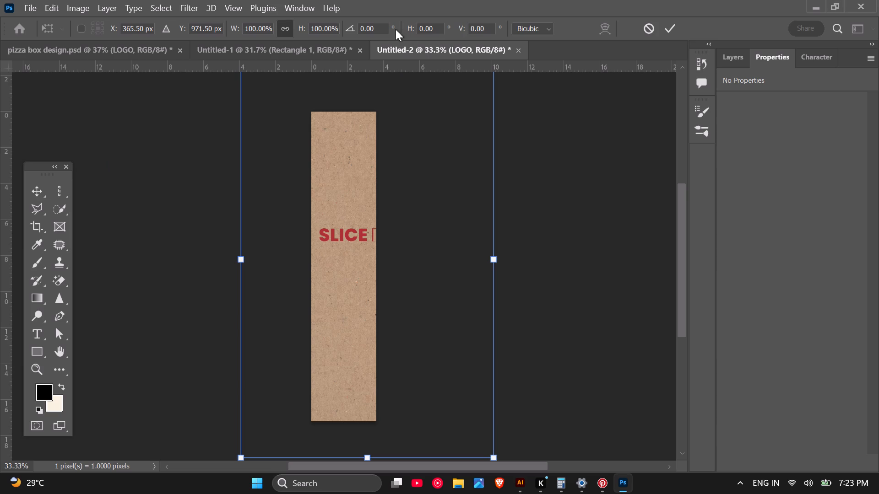
pyautogui.moveTo(383, 29); pyautogui.dragTo(357, 29)
pyautogui.write('90')
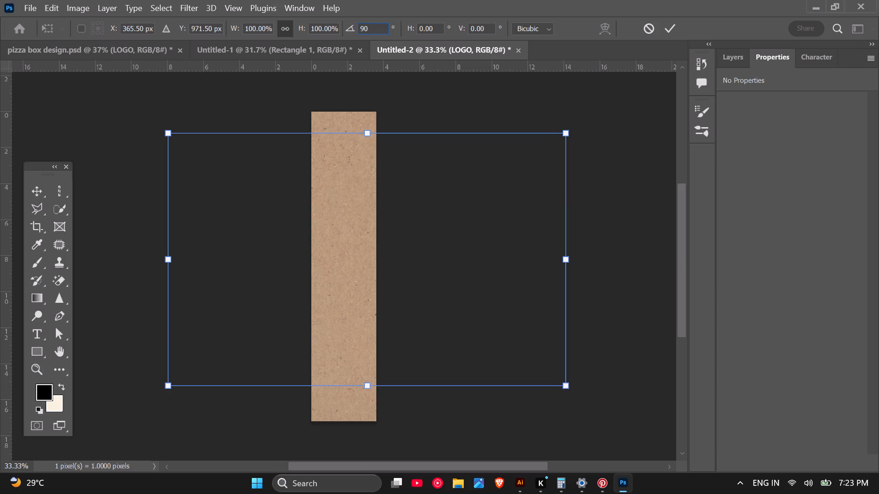
pyautogui.click(359, 29)
pyautogui.hotkey('shift', '_')
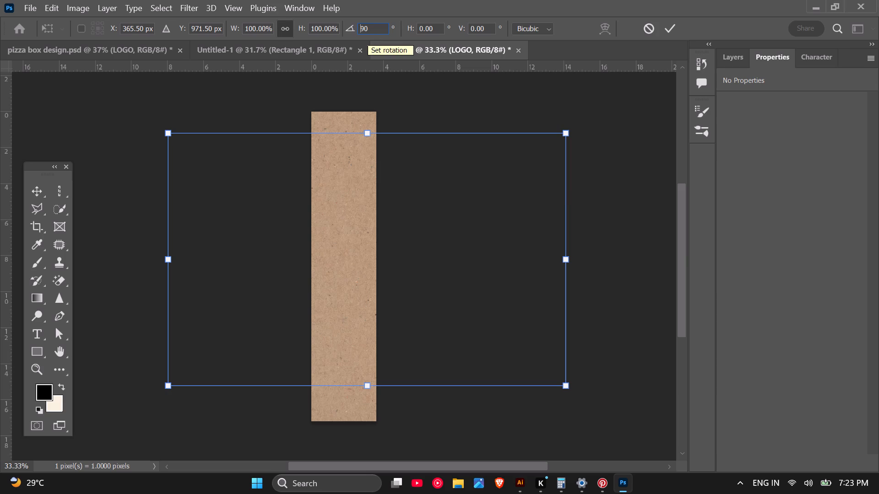
pyautogui.press('-')
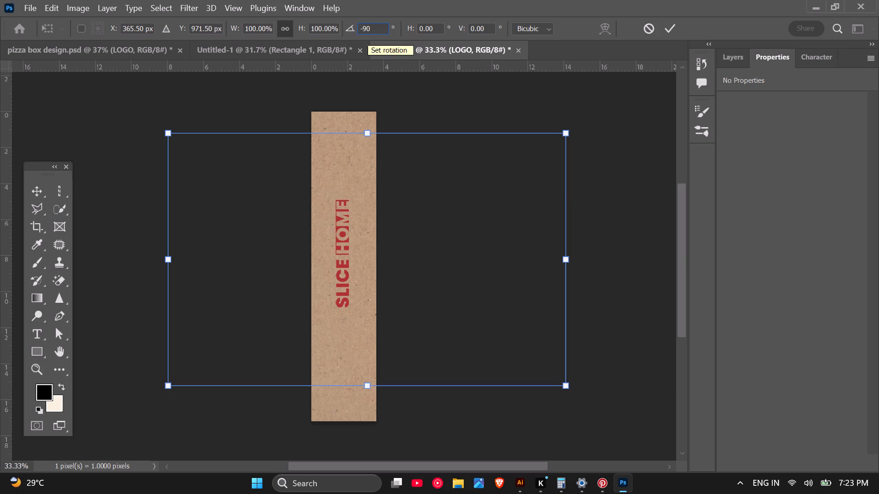
pyautogui.press('Return')
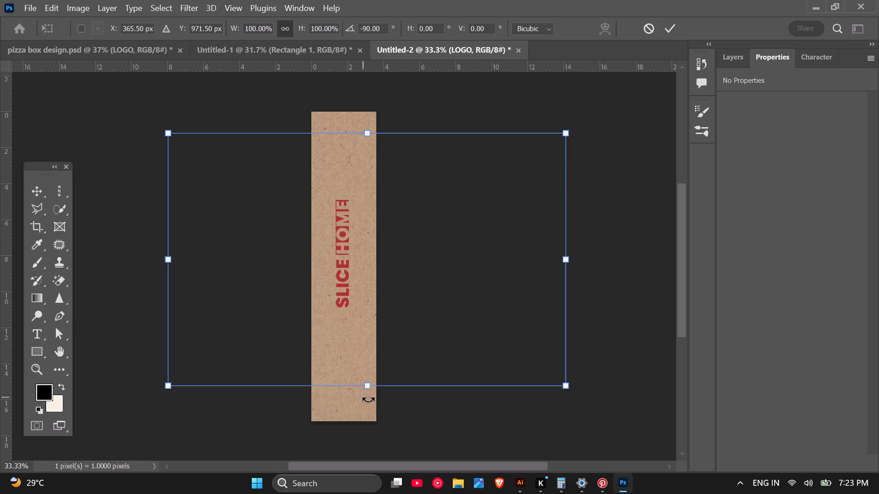
# Enlarge the rotated SLICE HOME logo to about 138% and move it towards the middle of the kraft panel.
pyautogui.moveTo(369, 388); pyautogui.dragTo(370, 403)
pyautogui.moveTo(370, 403); pyautogui.dragTo(370, 408)
pyautogui.moveTo(366, 385); pyautogui.dragTo(366, 453)
pyautogui.moveTo(367, 135); pyautogui.dragTo(369, 112)
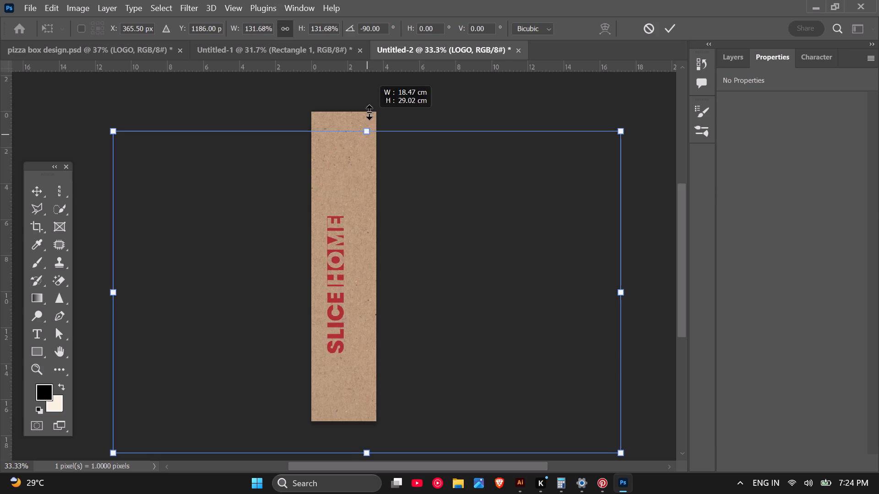
pyautogui.moveTo(369, 112); pyautogui.dragTo(369, 107)
pyautogui.moveTo(329, 232); pyautogui.dragTo(335, 232)
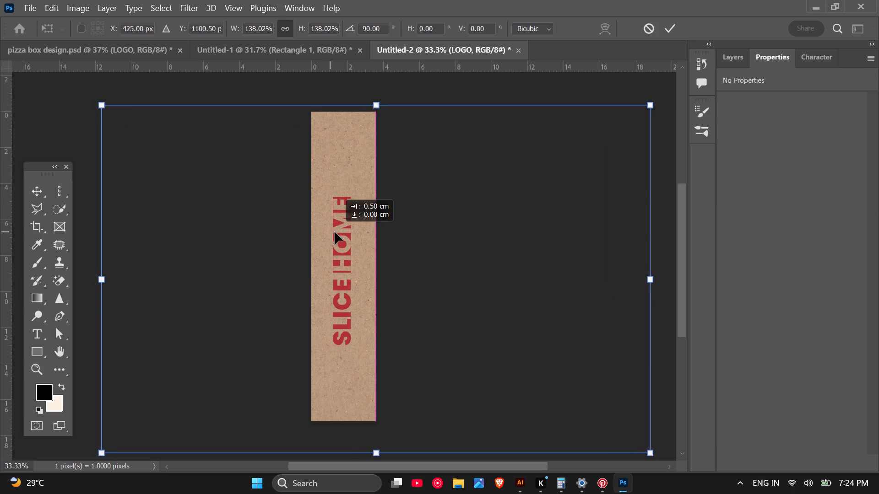
pyautogui.moveTo(335, 232); pyautogui.dragTo(336, 241)
pyautogui.click(39, 190)
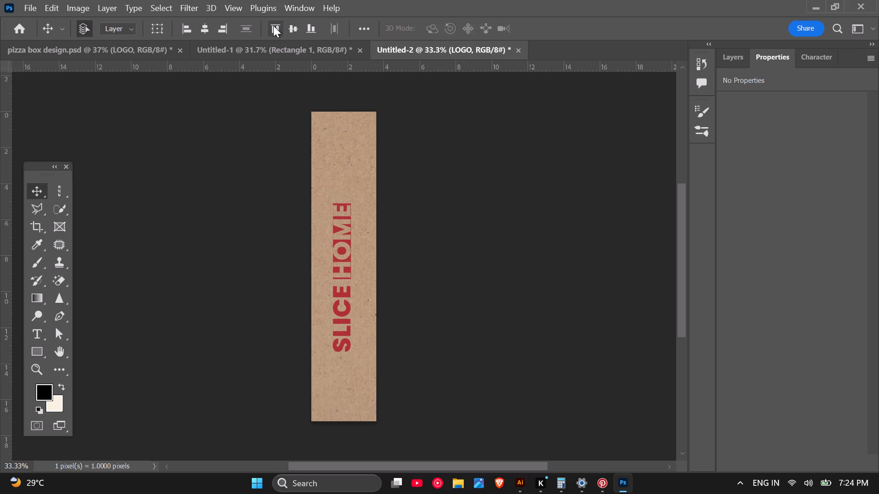
# Align the LOGO group to the vertical and horizontal centers of the panel.
pyautogui.click(289, 26)
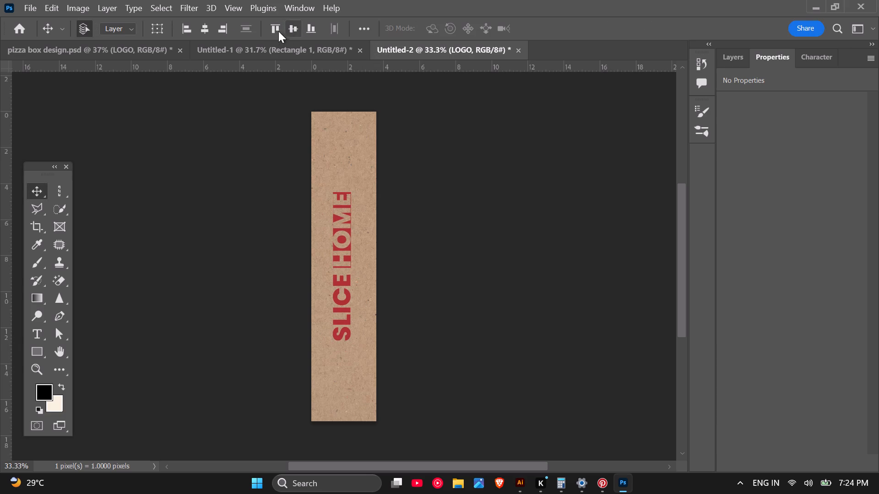
pyautogui.click(207, 32)
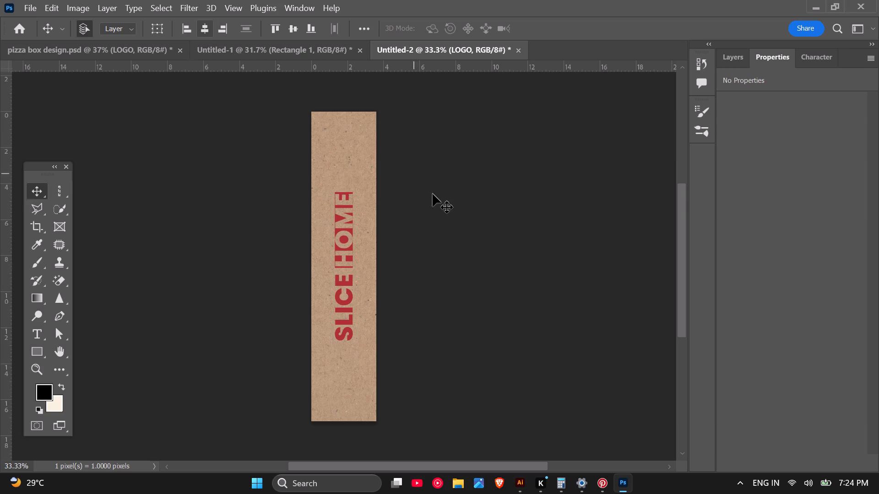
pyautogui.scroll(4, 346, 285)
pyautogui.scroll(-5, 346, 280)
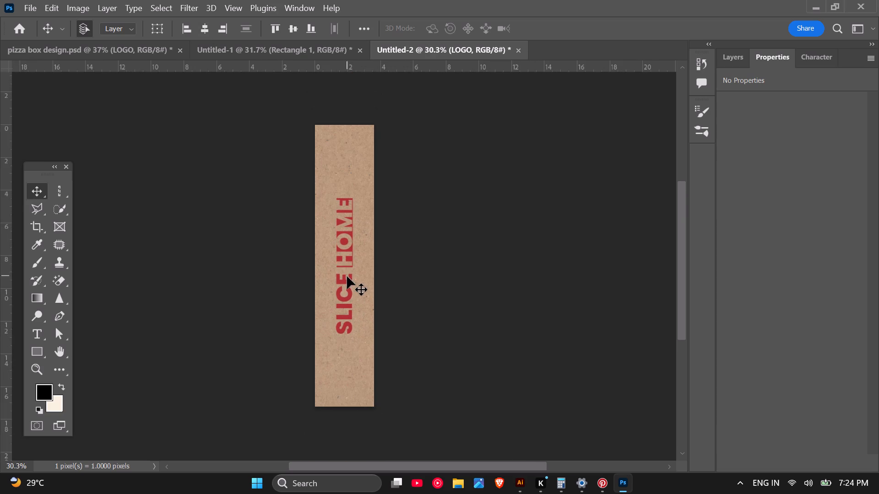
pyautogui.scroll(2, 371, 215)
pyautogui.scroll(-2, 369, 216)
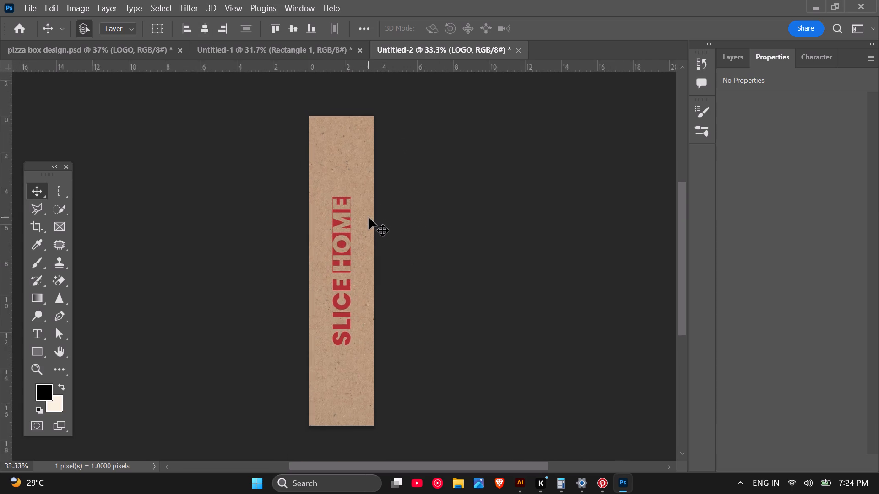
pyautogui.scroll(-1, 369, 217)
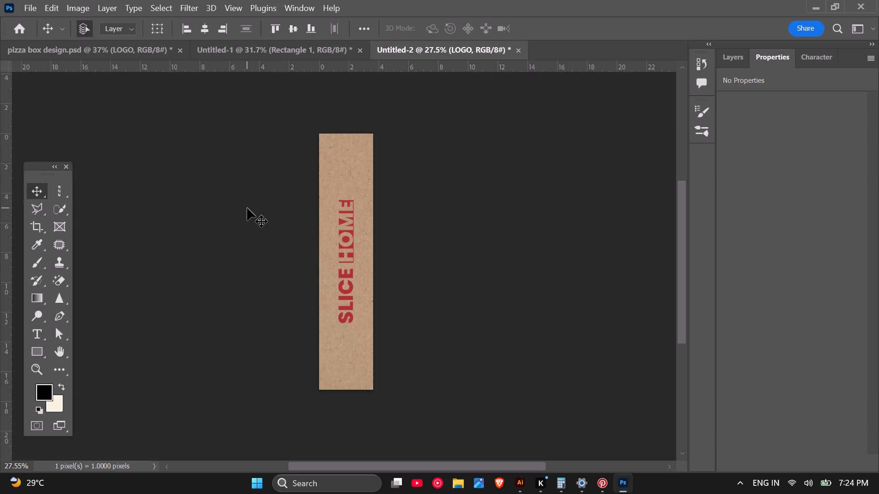
# Start exporting the finished side flap as a transparent PNG at 1x and 100% scale.
pyautogui.hotkey('ctrl', 'alt', 'shift', 'w')
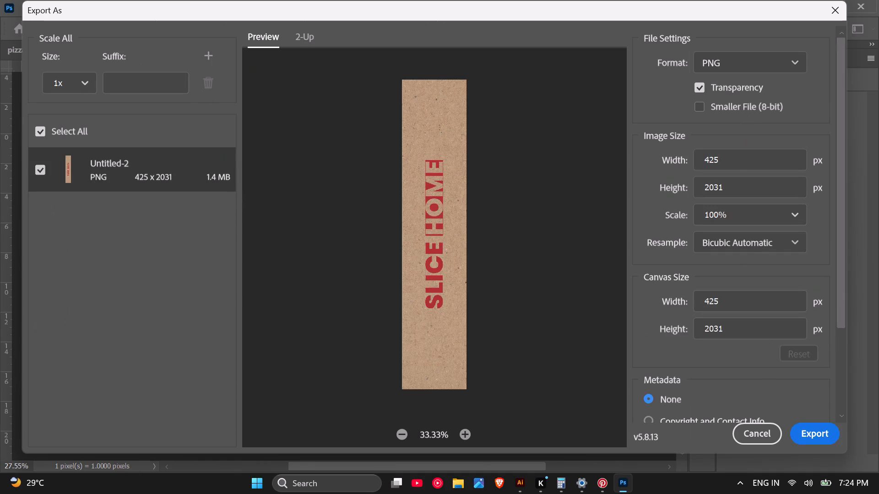
pyautogui.click(812, 430)
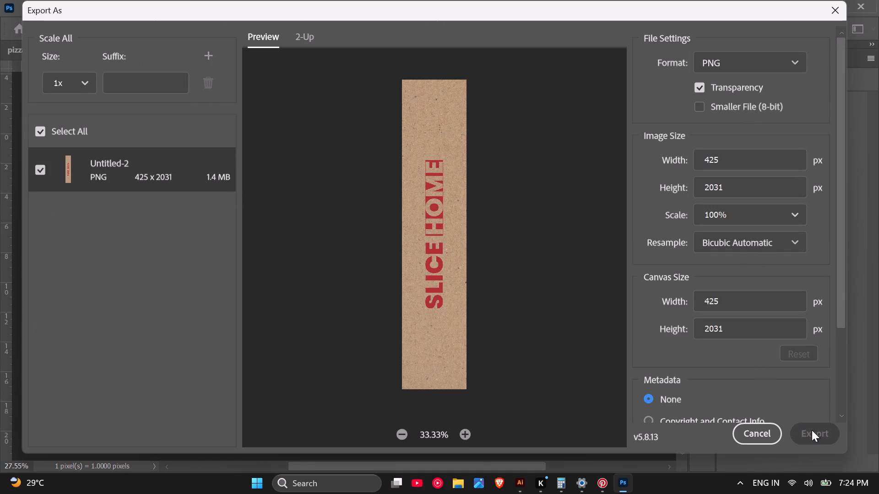
# Look through the files in the my projects folder for the existing pizza box design exports.
pyautogui.scroll(-4, 566, 214)
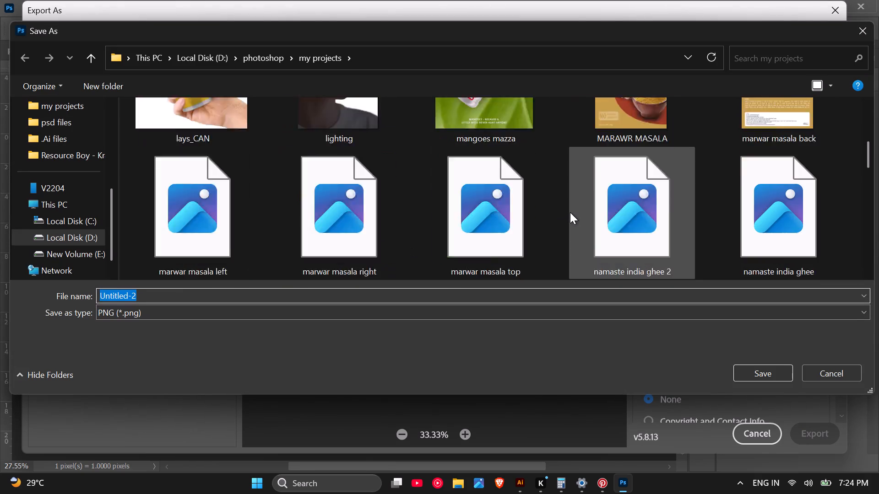
pyautogui.scroll(-4, 570, 212)
pyautogui.scroll(4, 570, 212)
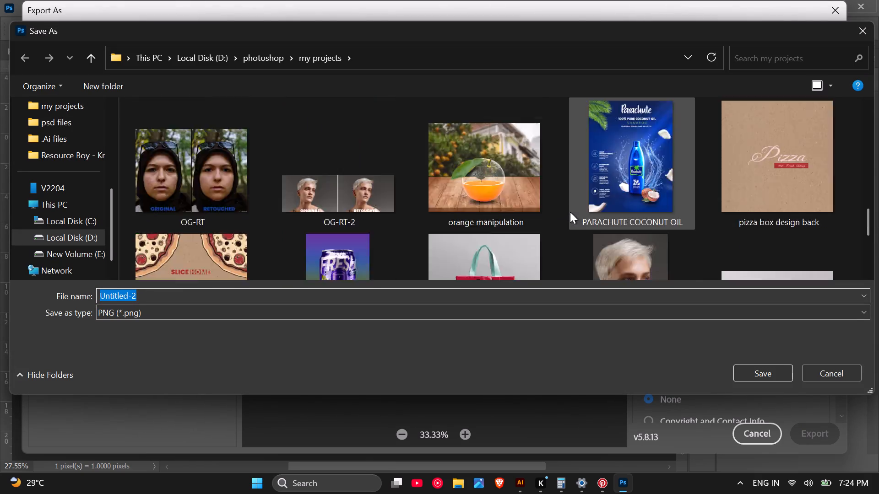
pyautogui.scroll(6, 570, 213)
pyautogui.scroll(-3, 570, 213)
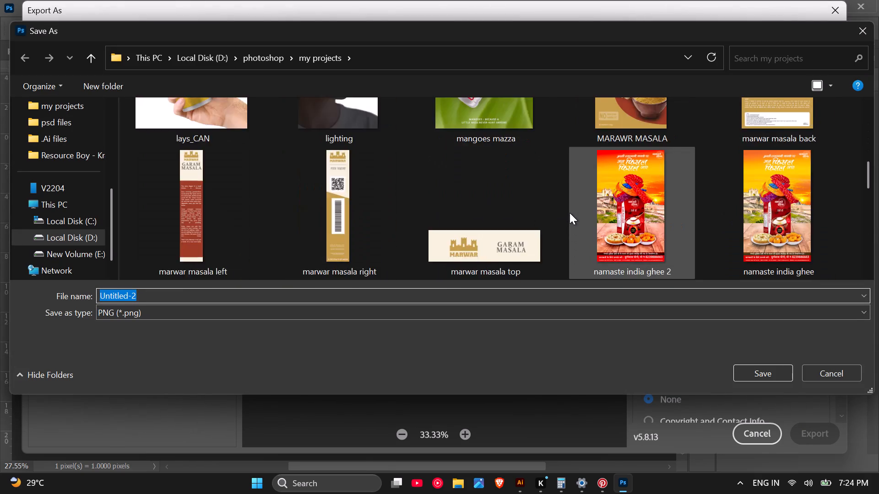
pyautogui.scroll(-1, 570, 213)
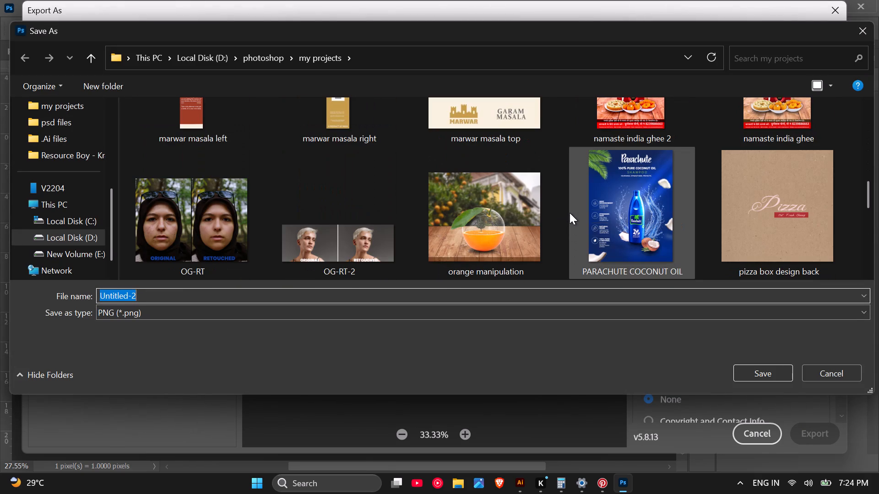
pyautogui.scroll(-3, 570, 213)
pyautogui.scroll(4, 570, 213)
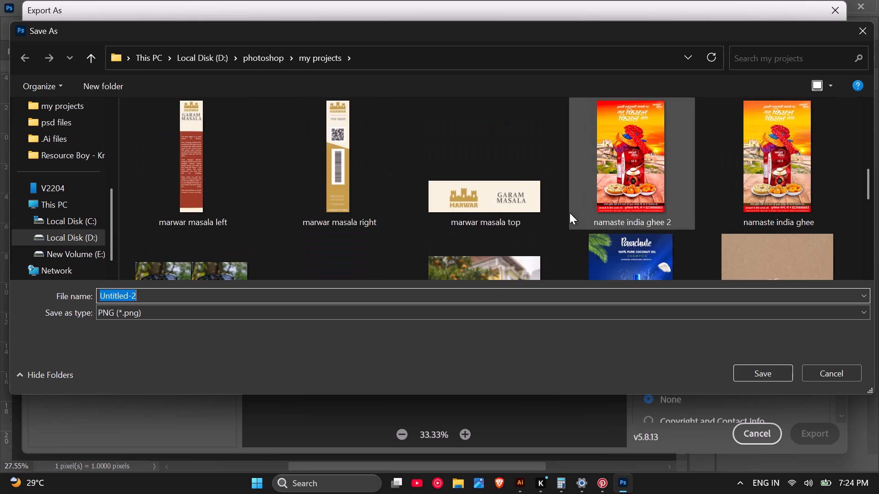
pyautogui.scroll(4, 570, 213)
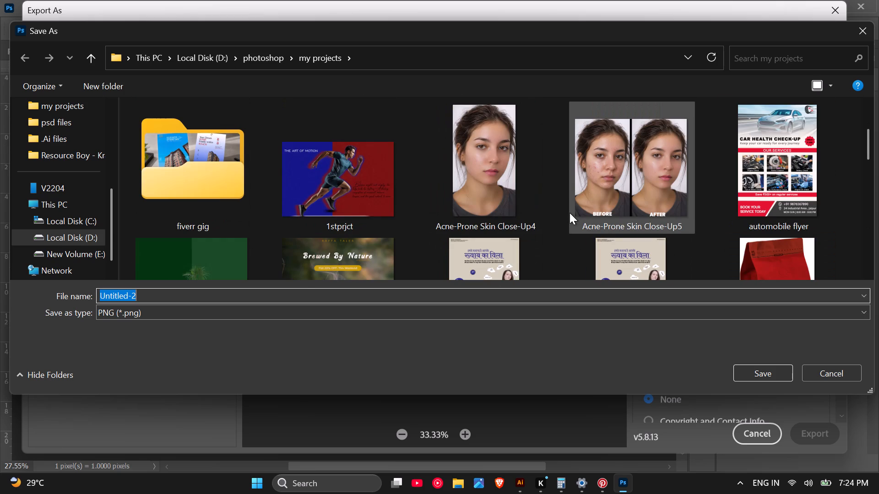
pyautogui.scroll(1, 570, 213)
pyautogui.scroll(-6, 570, 213)
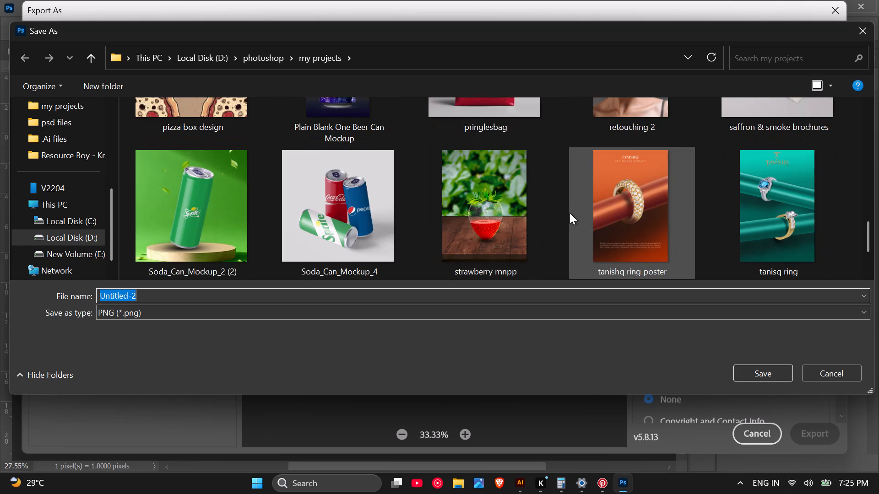
pyautogui.scroll(-1, 570, 213)
pyautogui.scroll(3, 570, 213)
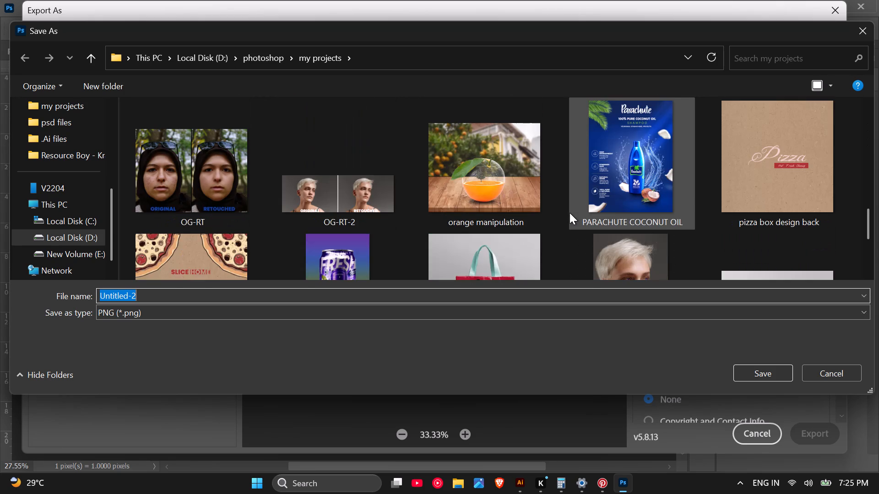
pyautogui.scroll(2, 570, 213)
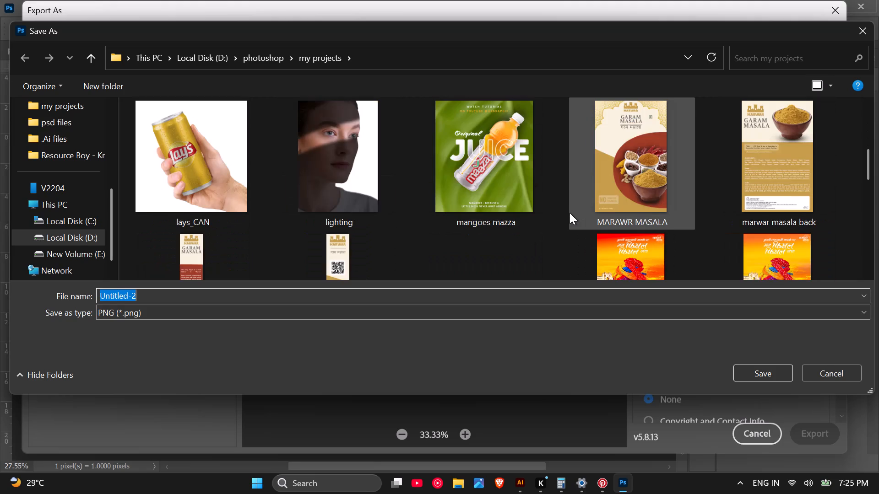
pyautogui.scroll(3, 570, 213)
pyautogui.scroll(-3, 570, 213)
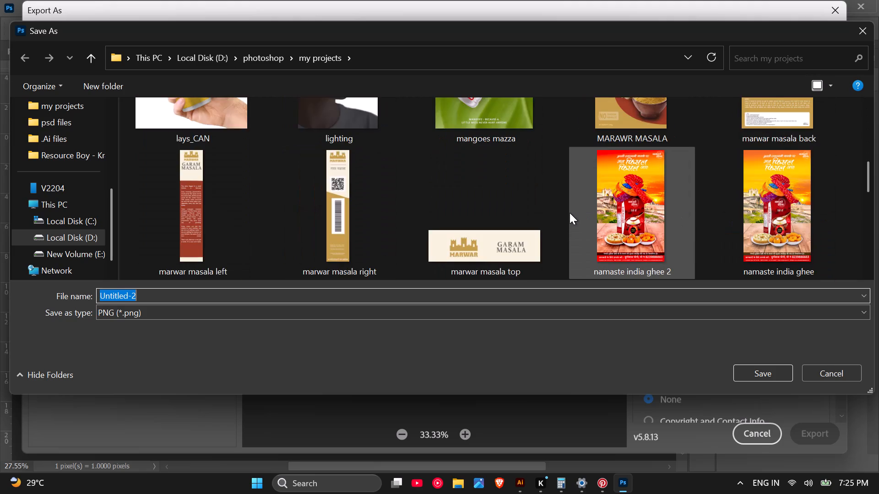
pyautogui.scroll(-2, 570, 213)
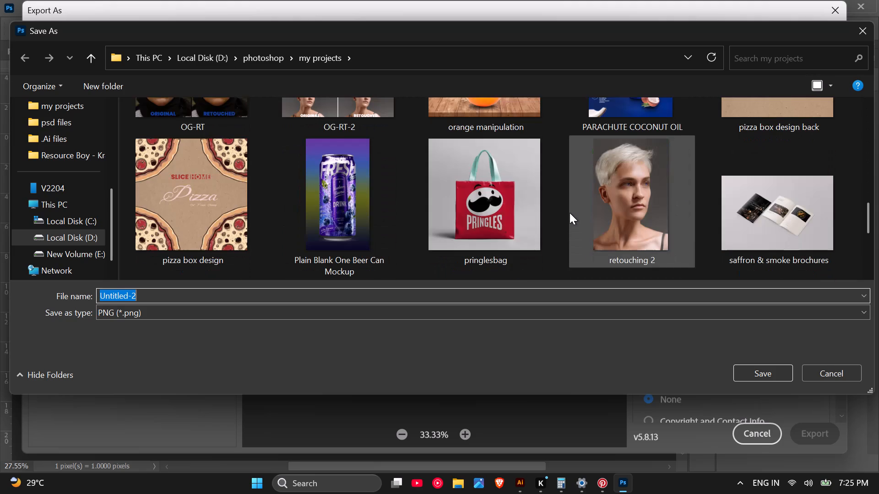
pyautogui.scroll(-2, 570, 213)
pyautogui.scroll(1, 570, 213)
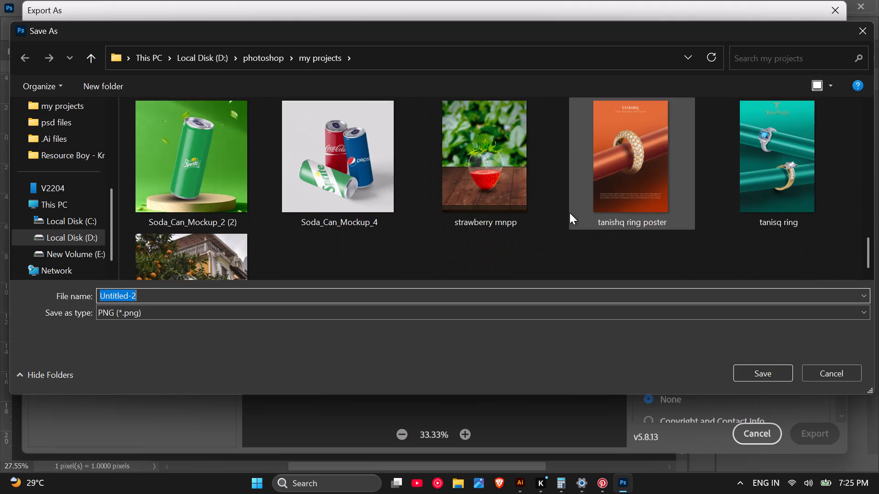
pyautogui.scroll(3, 570, 213)
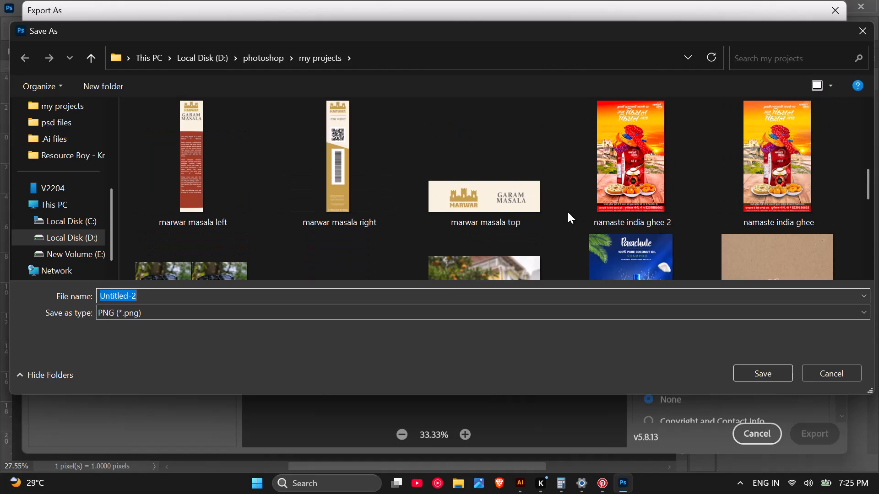
pyautogui.scroll(1, 568, 212)
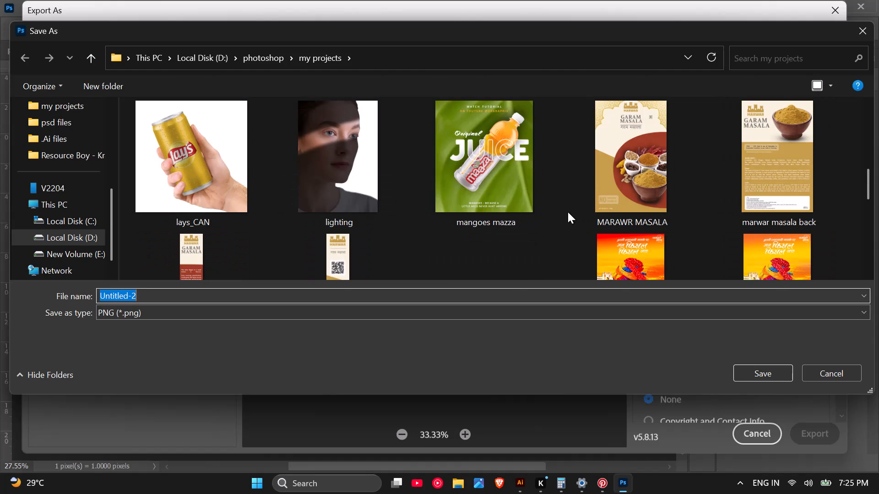
pyautogui.scroll(4, 568, 212)
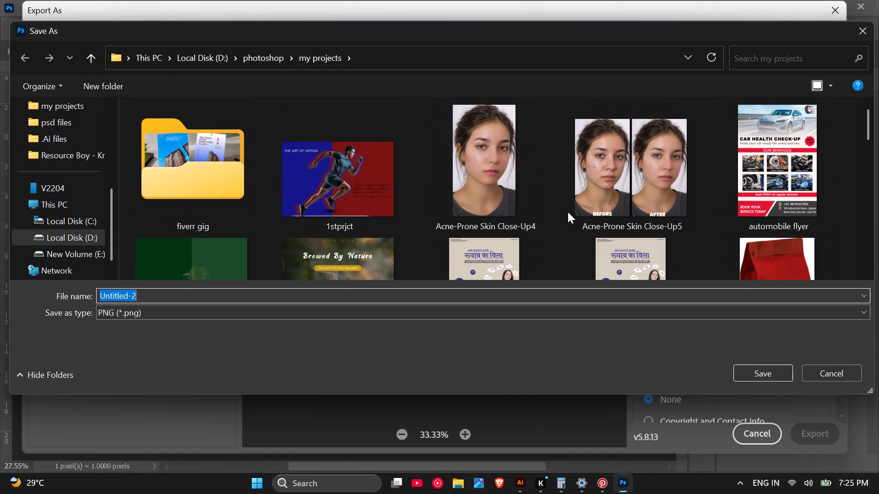
pyautogui.scroll(-2, 396, 206)
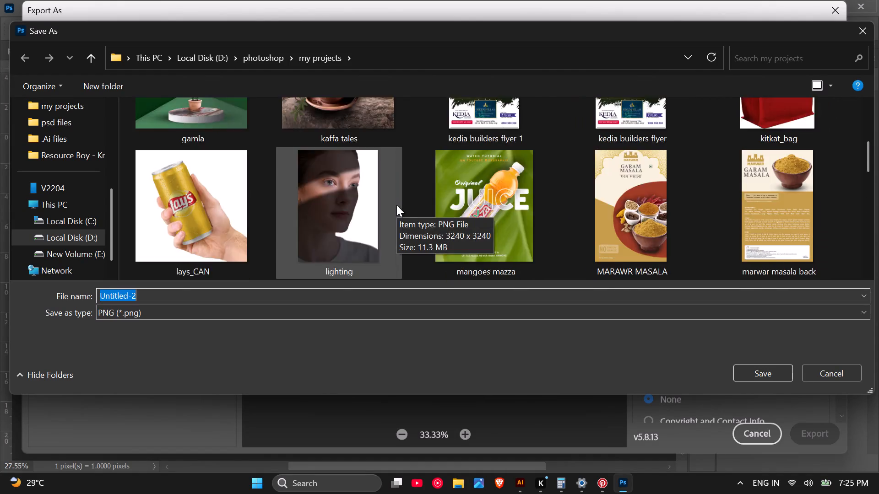
pyautogui.scroll(-3, 396, 205)
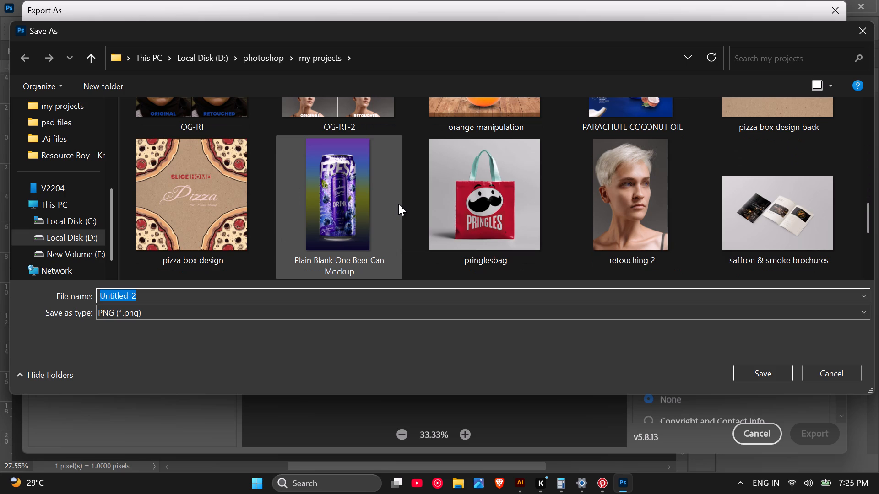
pyautogui.scroll(-1, 475, 191)
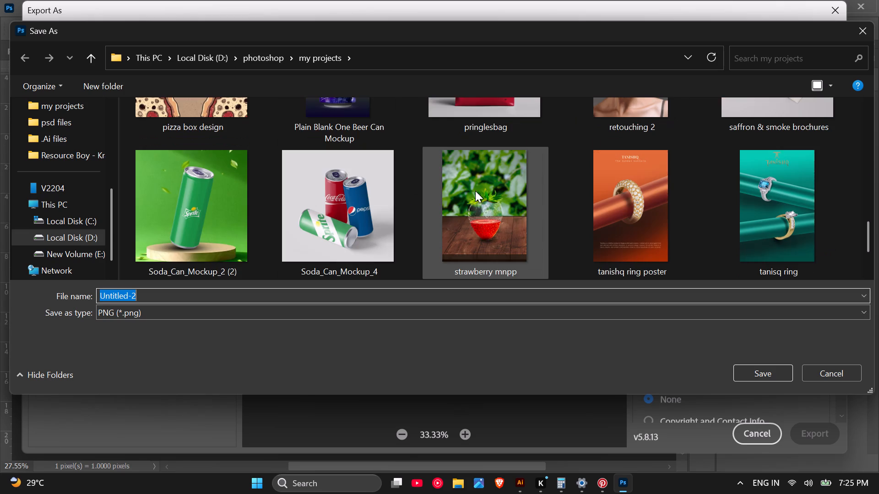
pyautogui.scroll(-1, 507, 179)
pyautogui.scroll(3, 505, 179)
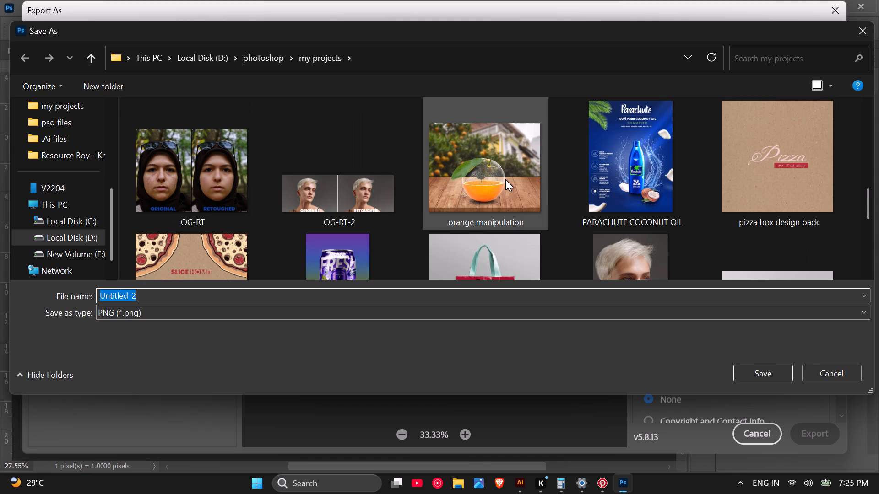
# Try to save the PNG in my projects as "pizza box design right/left", basing the name on the pizza box design back file.
pyautogui.click(722, 153)
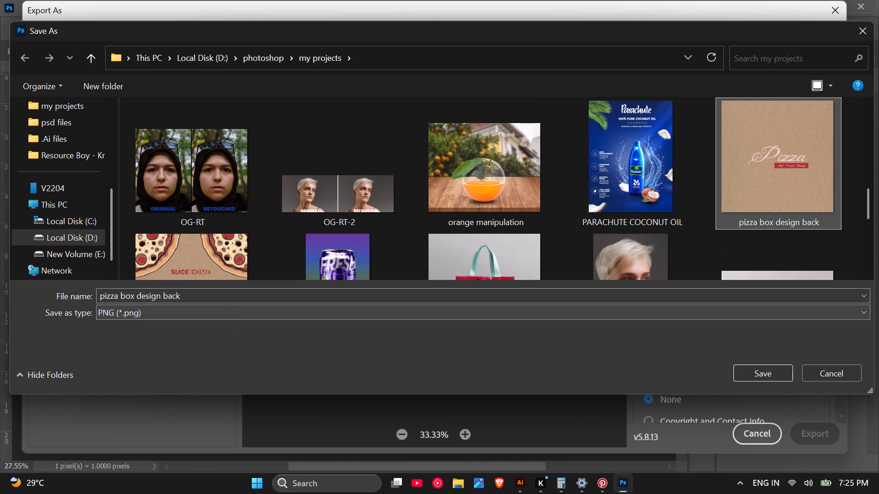
pyautogui.moveTo(226, 292); pyautogui.dragTo(155, 300)
pyautogui.click(170, 298)
pyautogui.moveTo(182, 296); pyautogui.dragTo(170, 299)
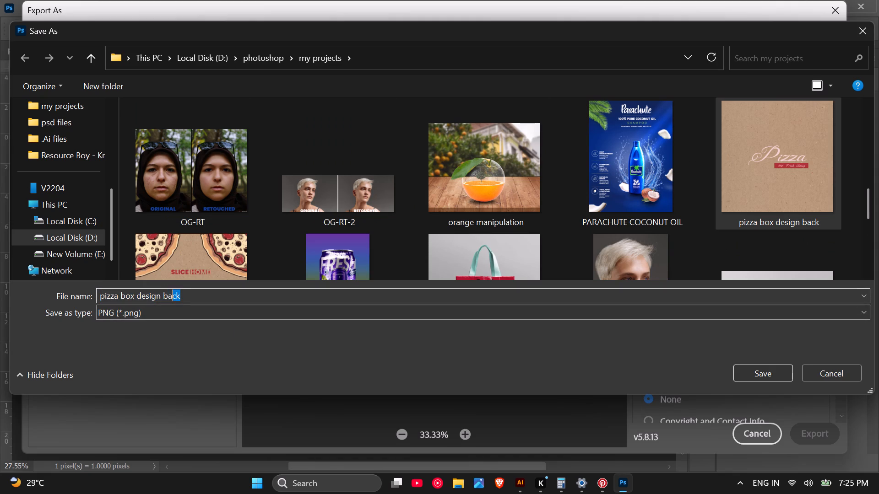
pyautogui.moveTo(170, 299); pyautogui.dragTo(167, 301)
pyautogui.click(206, 295)
pyautogui.moveTo(206, 295); pyautogui.dragTo(177, 298)
pyautogui.moveTo(177, 298); pyautogui.dragTo(177, 298)
pyautogui.write('right')
pyautogui.press('space')
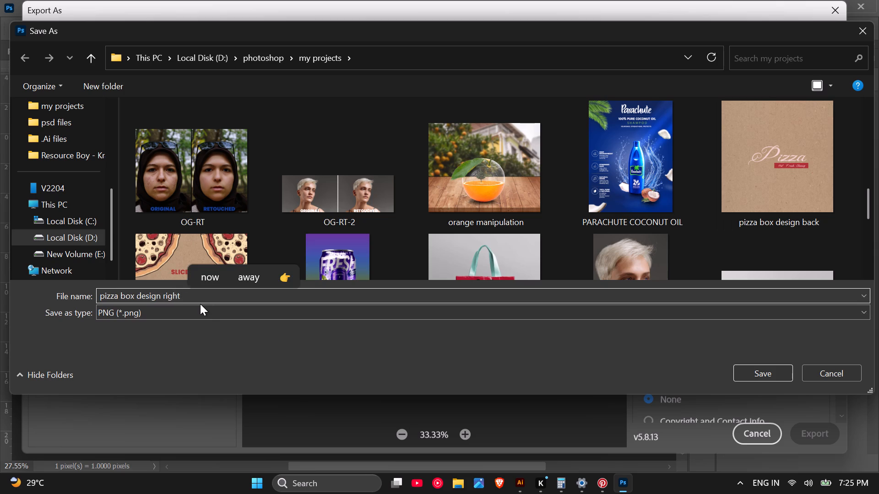
pyautogui.press('BackSpace')
pyautogui.write('/le')
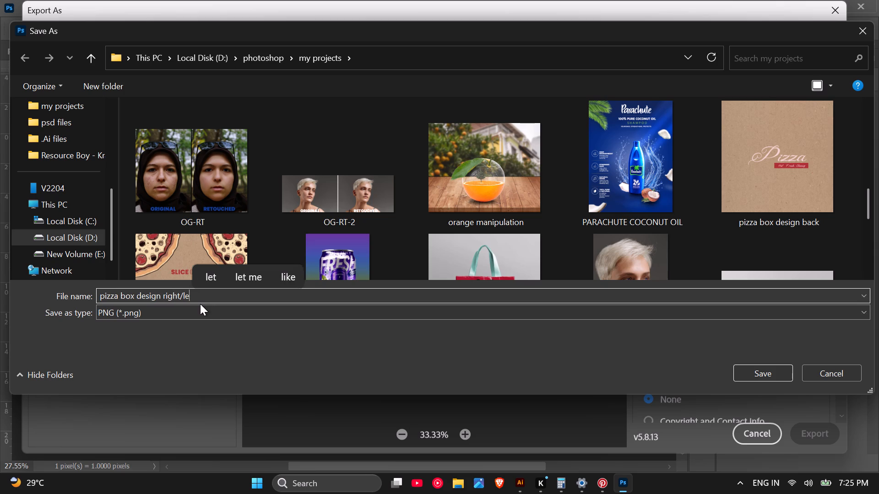
pyautogui.write('ft')
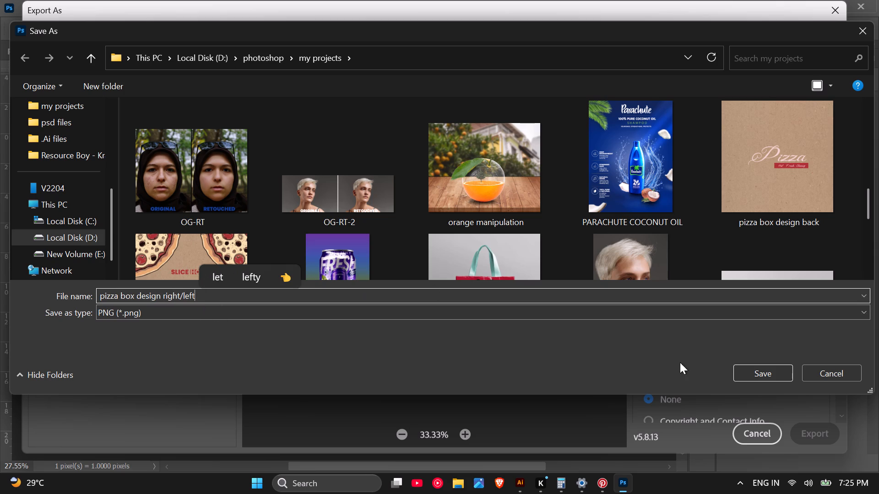
pyautogui.click(741, 370)
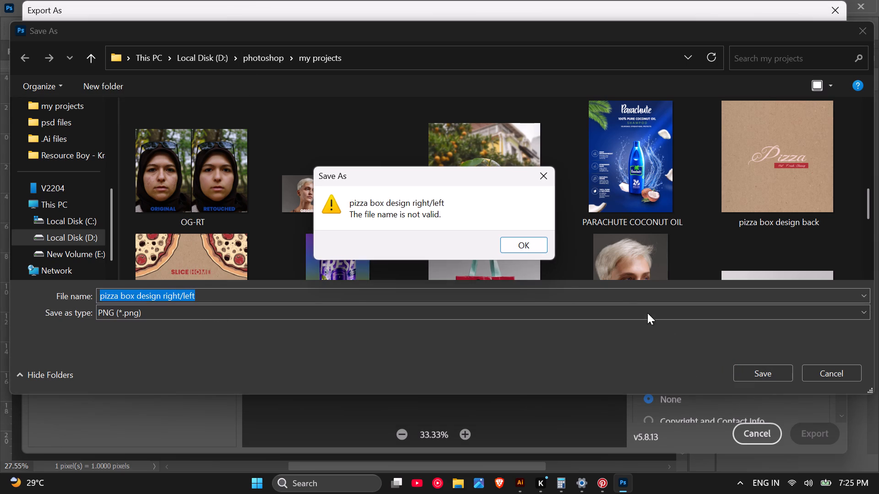
# Replace the slash in the file name with a space and save the PNG as "pizza box design right left".
pyautogui.click(193, 306)
pyautogui.click(525, 237)
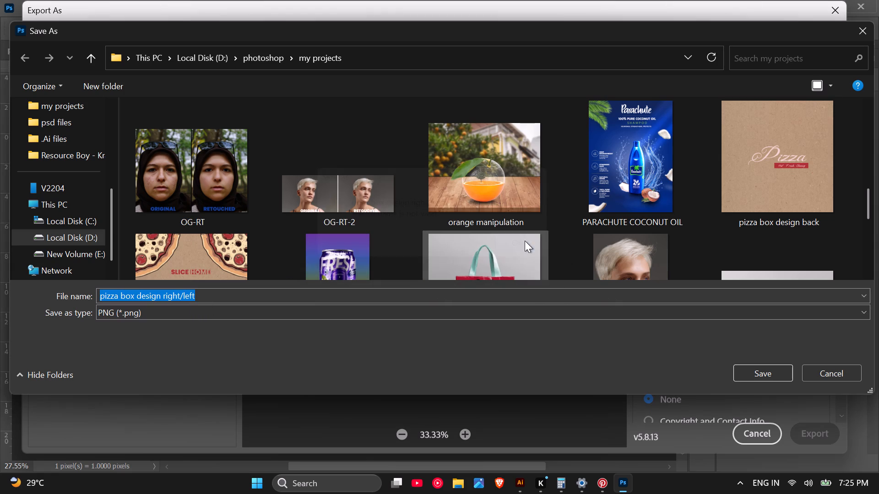
pyautogui.click(179, 298)
pyautogui.click(180, 297)
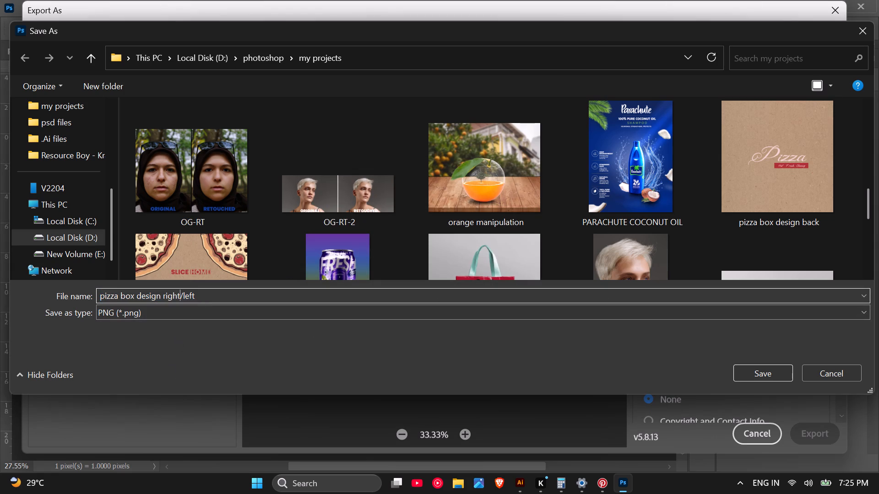
pyautogui.click(182, 297)
pyautogui.press('BackSpace')
pyautogui.press('space')
pyautogui.click(740, 372)
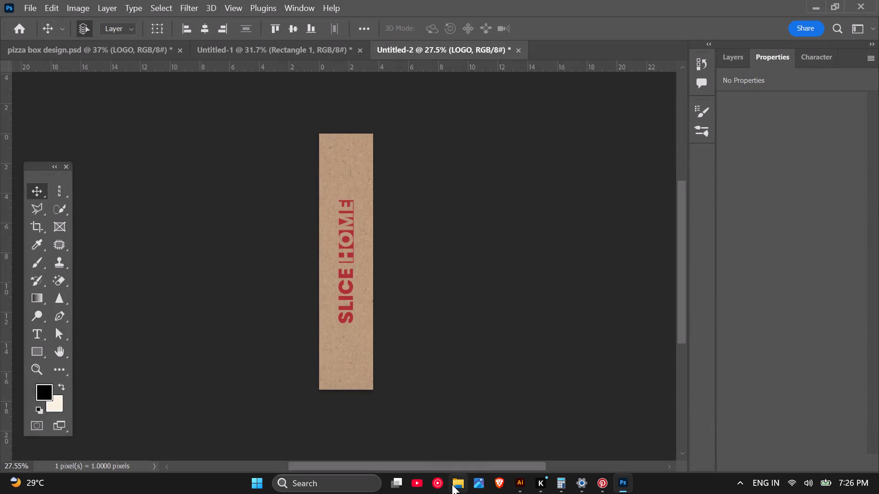
# Look through the my projects folder to check the pizza box exports, including the right left side flap, among the other designs.
pyautogui.click(452, 484)
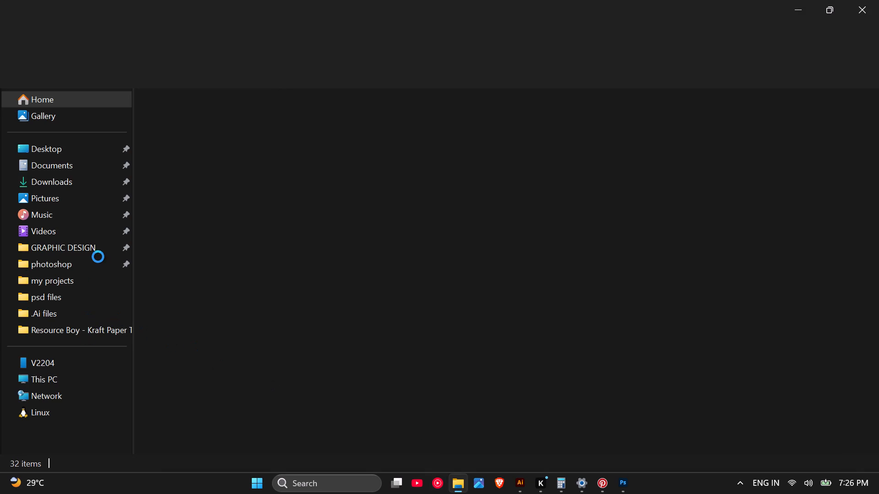
pyautogui.click(96, 279)
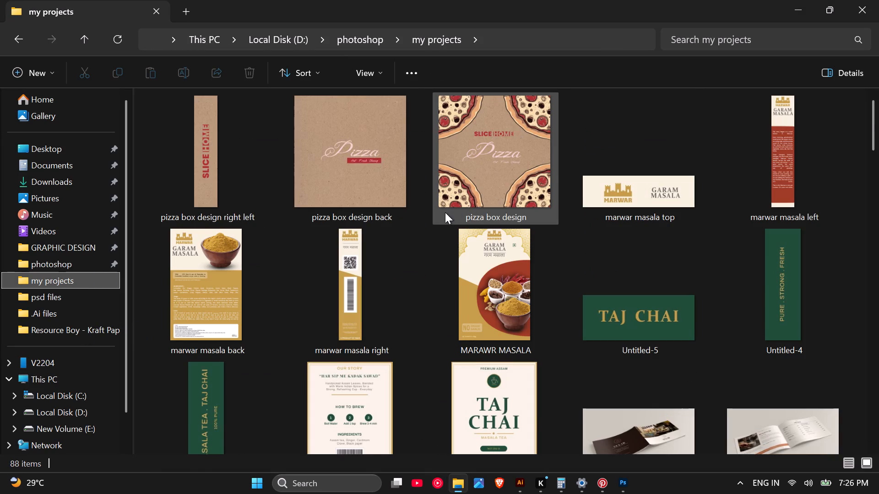
pyautogui.scroll(-6, 445, 220)
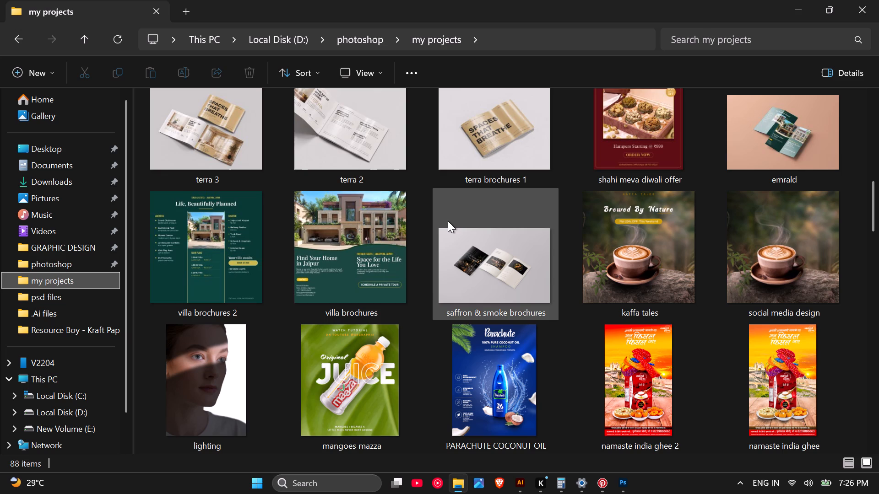
pyautogui.scroll(-3, 448, 221)
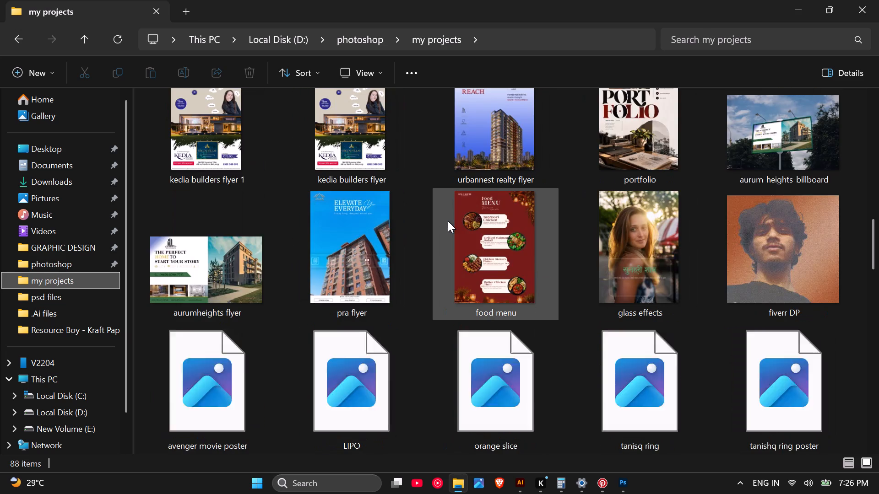
pyautogui.scroll(-8, 448, 221)
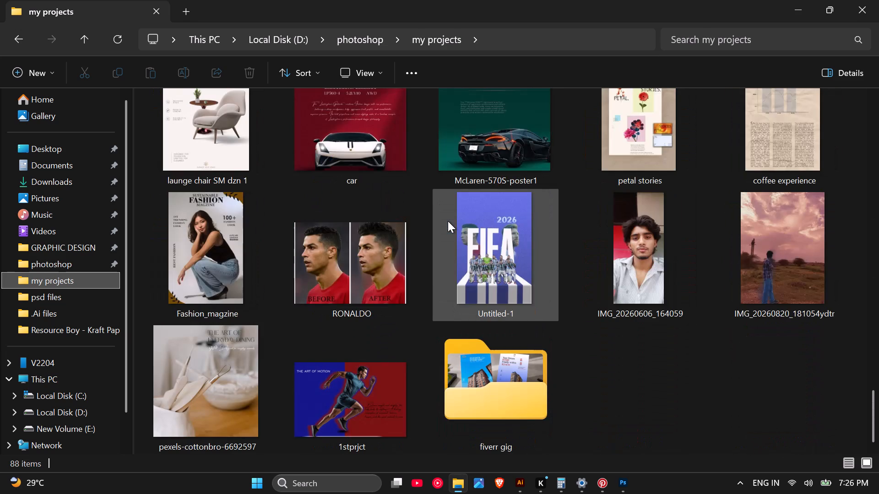
pyautogui.scroll(13, 448, 221)
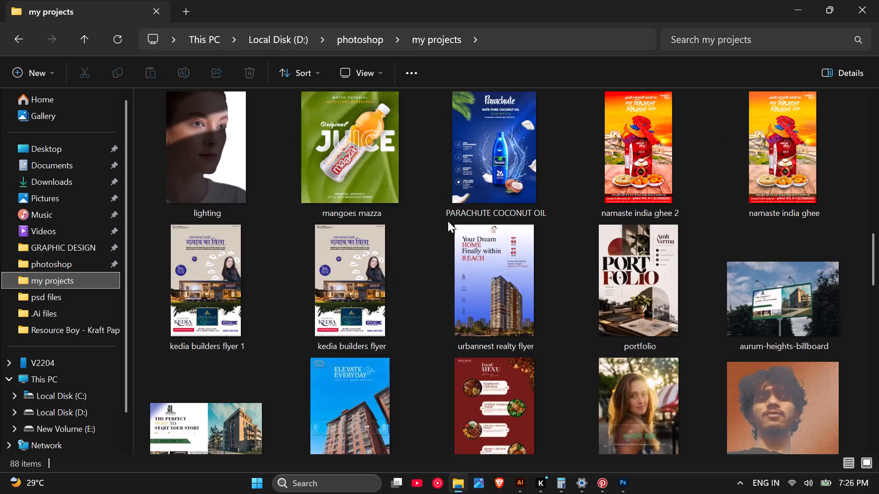
pyautogui.scroll(10, 448, 221)
pyautogui.scroll(-3, 446, 219)
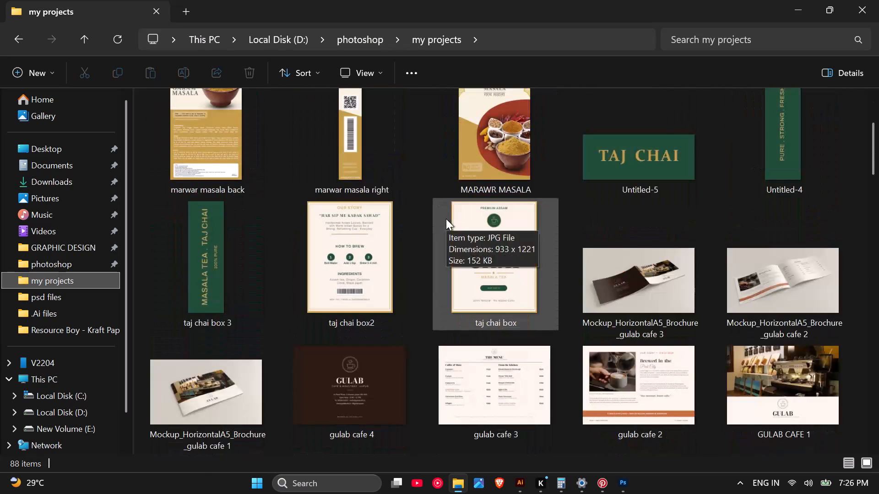
pyautogui.scroll(-4, 446, 219)
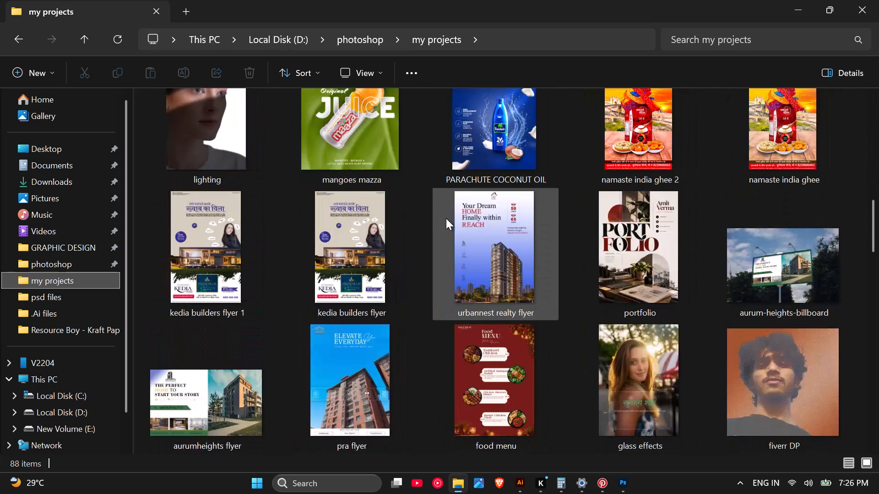
pyautogui.scroll(-3, 446, 218)
pyautogui.scroll(1, 446, 218)
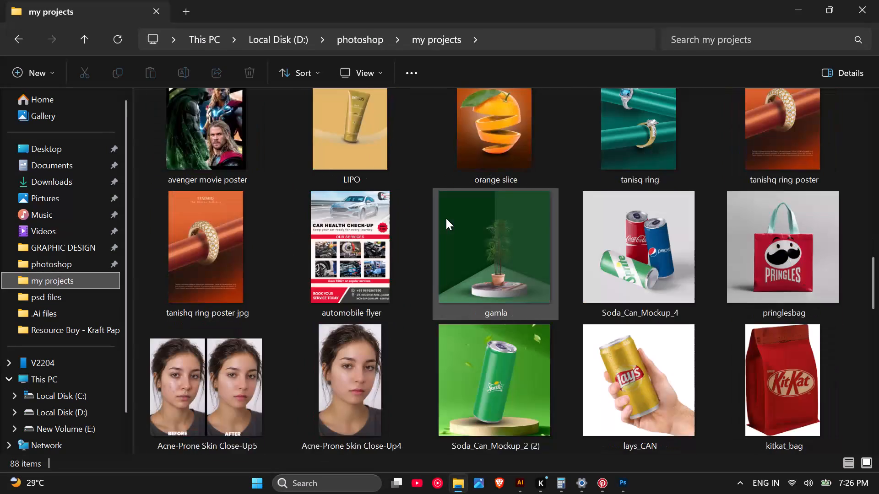
pyautogui.scroll(1, 446, 218)
pyautogui.scroll(-1, 446, 218)
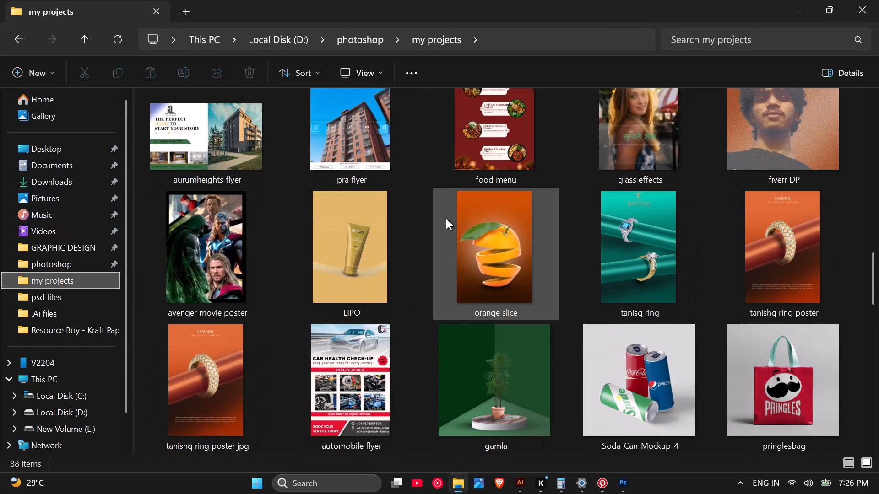
pyautogui.scroll(3, 446, 218)
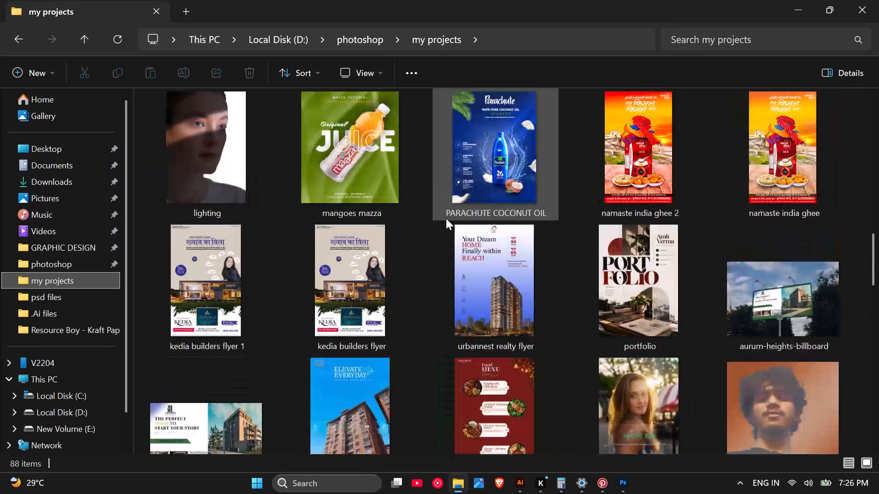
pyautogui.scroll(2, 446, 218)
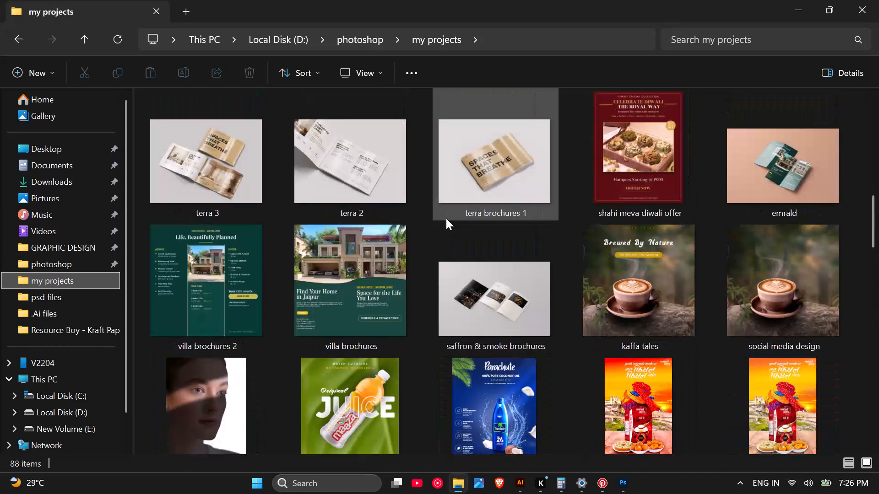
pyautogui.scroll(9, 446, 218)
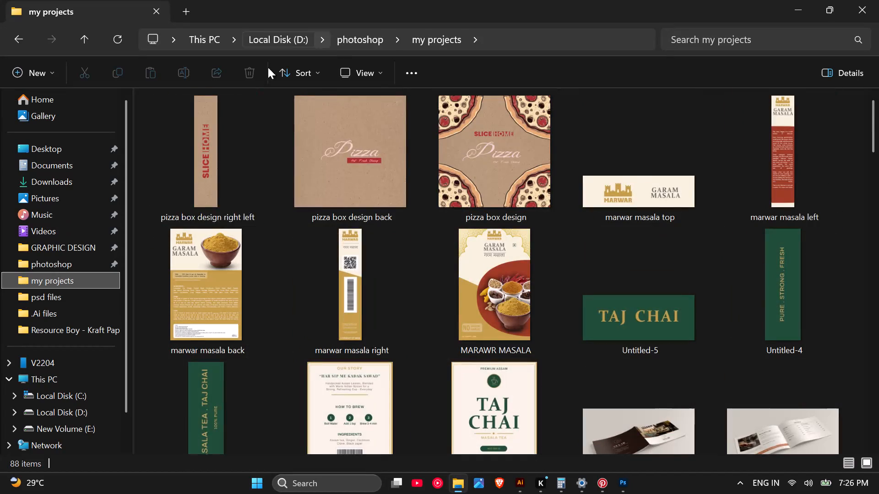
pyautogui.scroll(1, 195, 146)
pyautogui.scroll(-5, 307, 232)
pyautogui.scroll(-4, 362, 225)
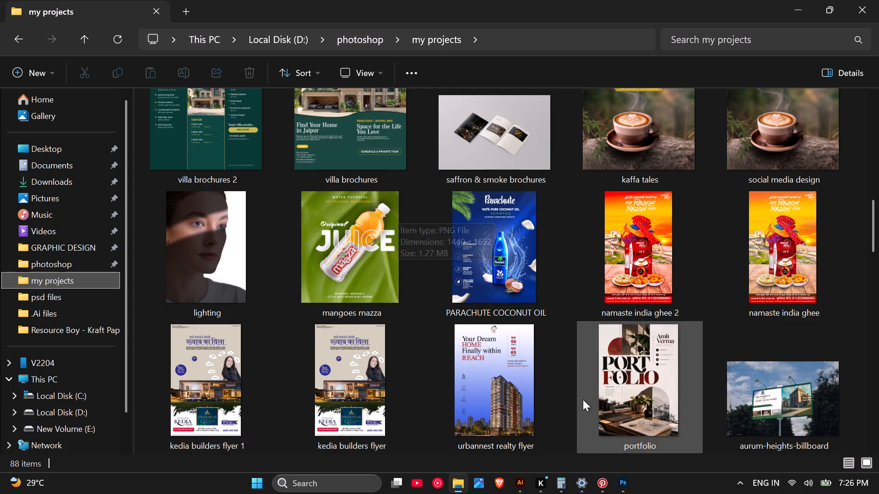
# Switch to the PIZZA BOX dieline in Illustrator and check the dimensions of the pink upper flaps on the BACK and FRONT layouts.
pyautogui.click(617, 483)
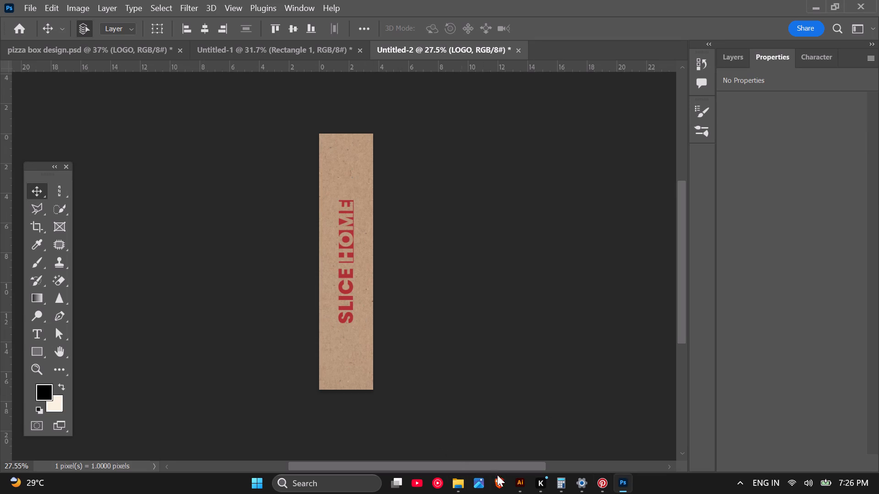
pyautogui.click(514, 487)
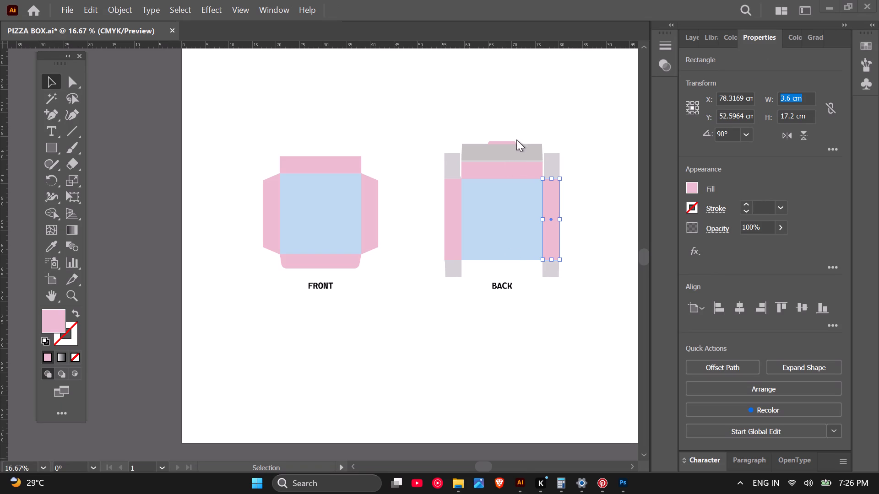
pyautogui.scroll(2, 577, 178)
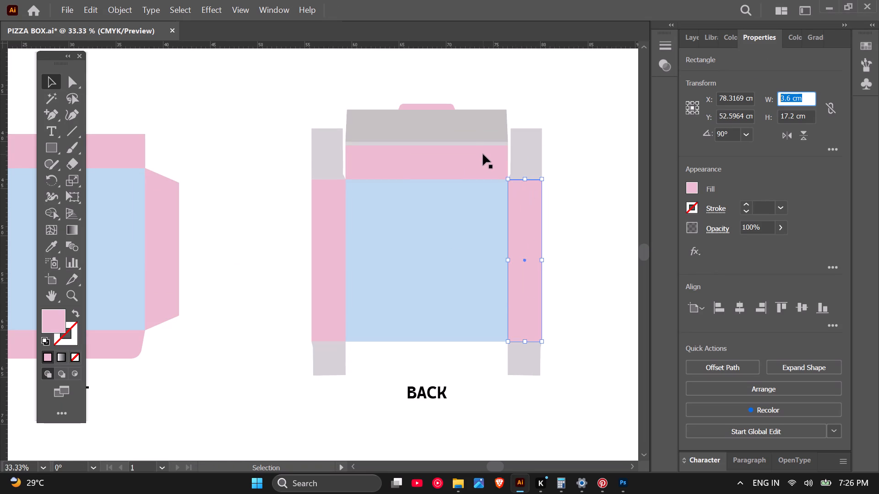
pyautogui.click(463, 156)
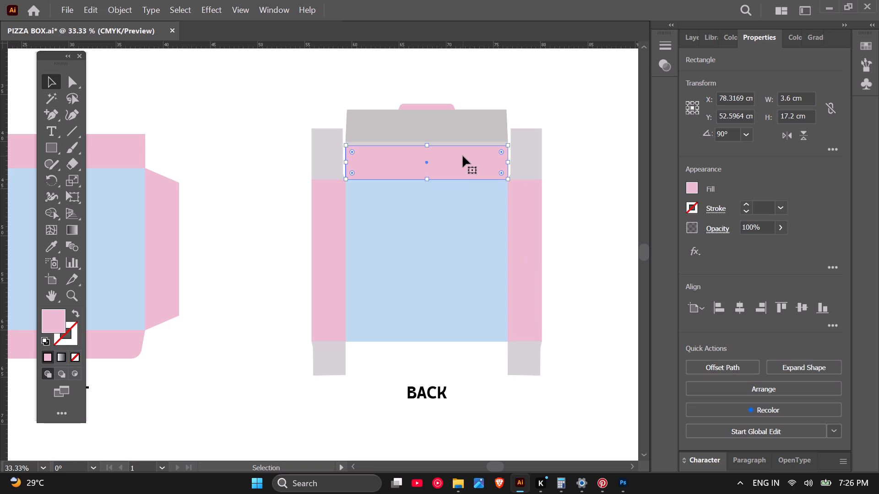
pyautogui.scroll(-3, 461, 156)
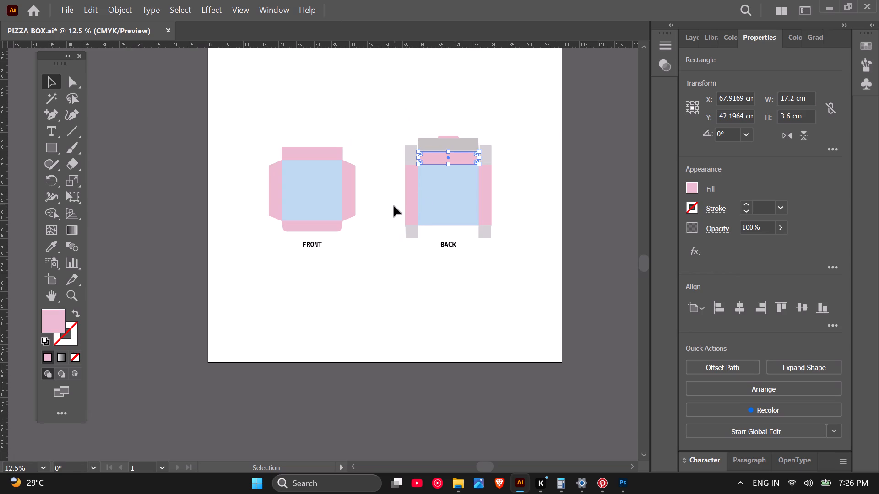
pyautogui.scroll(3, 327, 237)
pyautogui.scroll(-1, 271, 274)
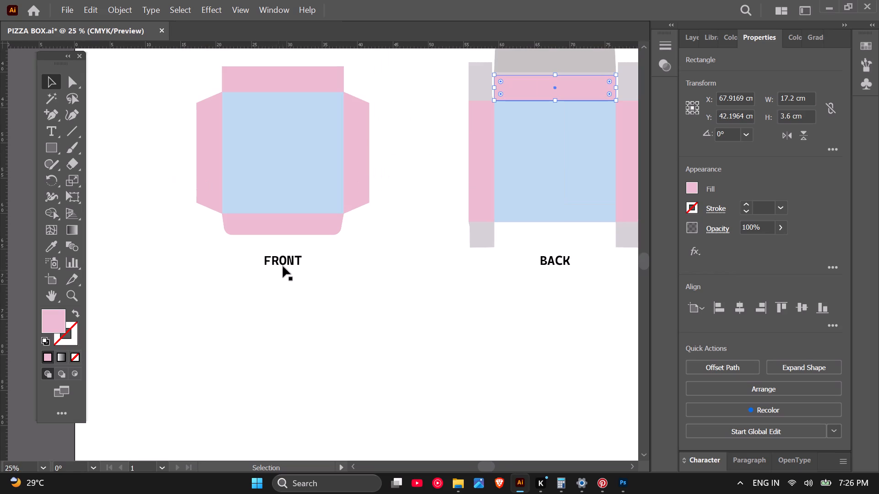
pyautogui.scroll(-1, 298, 213)
pyautogui.click(285, 122)
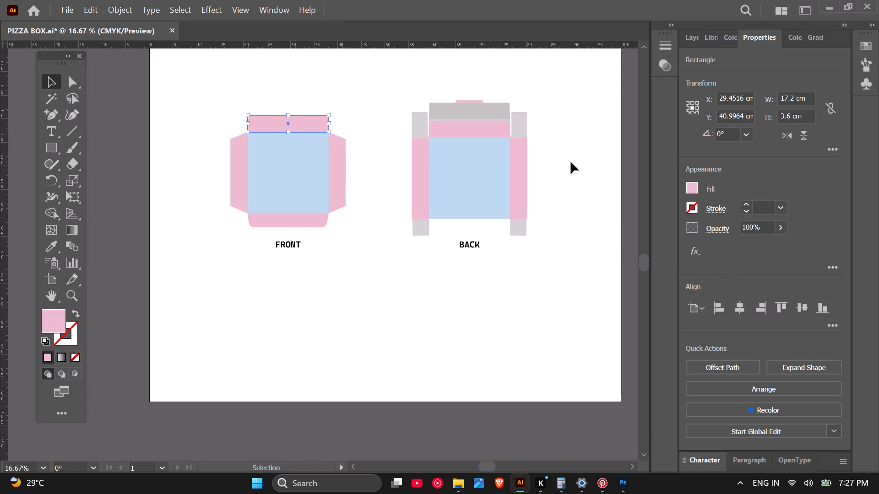
# Back in Photoshop, create a white RGB document 17.2 cm wide and 3.6 cm high at 118.11 pixels/centimeter.
pyautogui.click(619, 483)
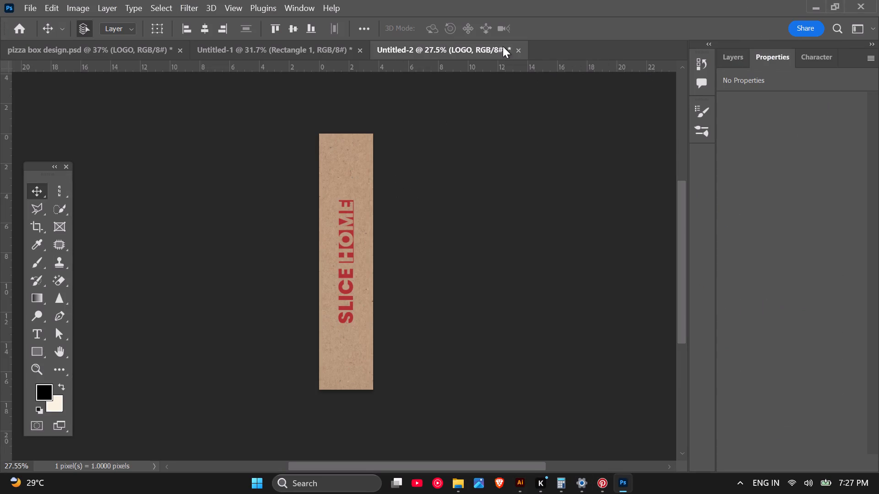
pyautogui.hotkey('ctrl', 'n')
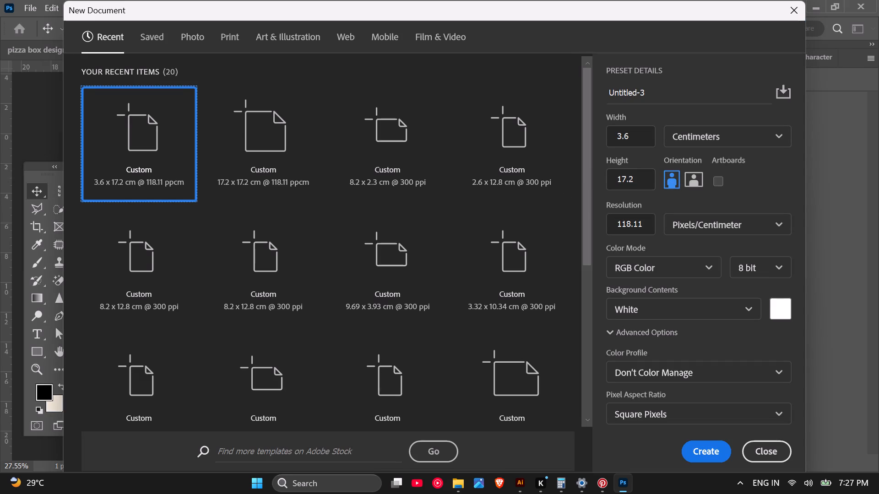
pyautogui.moveTo(632, 139); pyautogui.dragTo(578, 139)
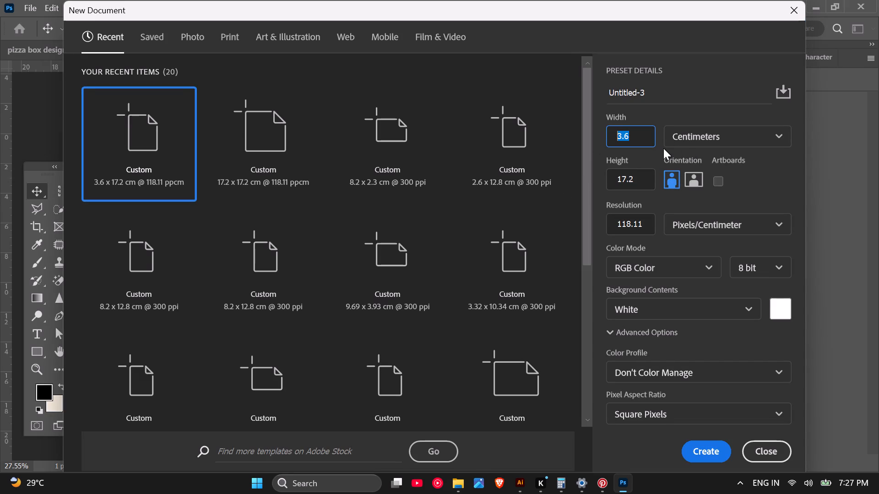
pyautogui.press('1')
pyautogui.press('7')
pyautogui.write('.2')
pyautogui.moveTo(649, 184); pyautogui.dragTo(607, 185)
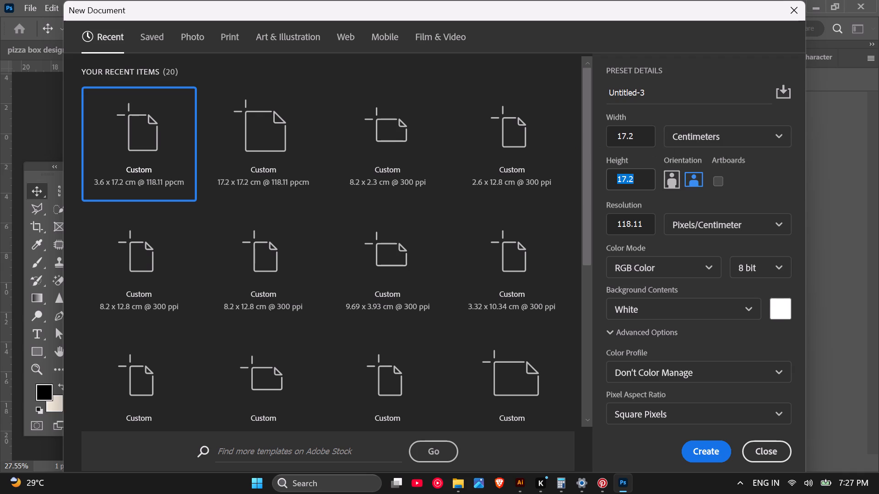
pyautogui.moveTo(636, 179); pyautogui.dragTo(605, 180)
pyautogui.write('3.6')
pyautogui.click(710, 446)
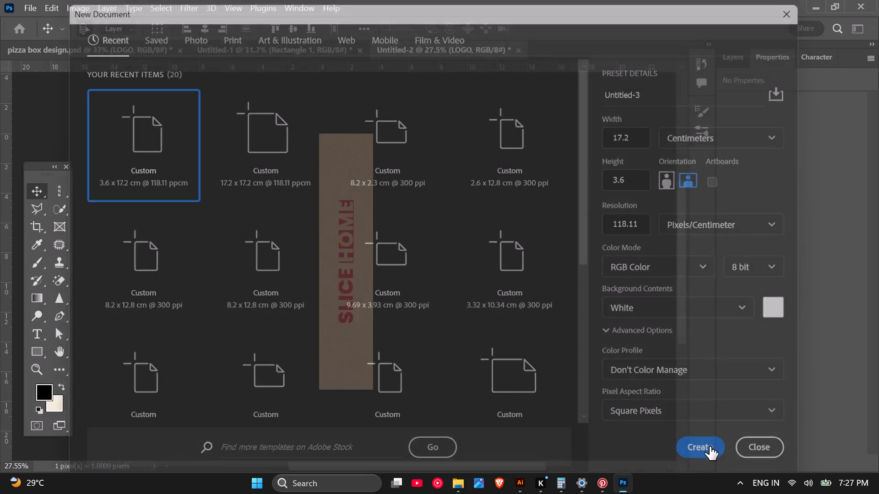
# Copy the kraft texture layer 48 from the Untitled-2 side flap into the new document and position it to cover the whole canvas.
pyautogui.scroll(-2, 554, 339)
pyautogui.scroll(2, 369, 239)
pyautogui.scroll(-1, 410, 240)
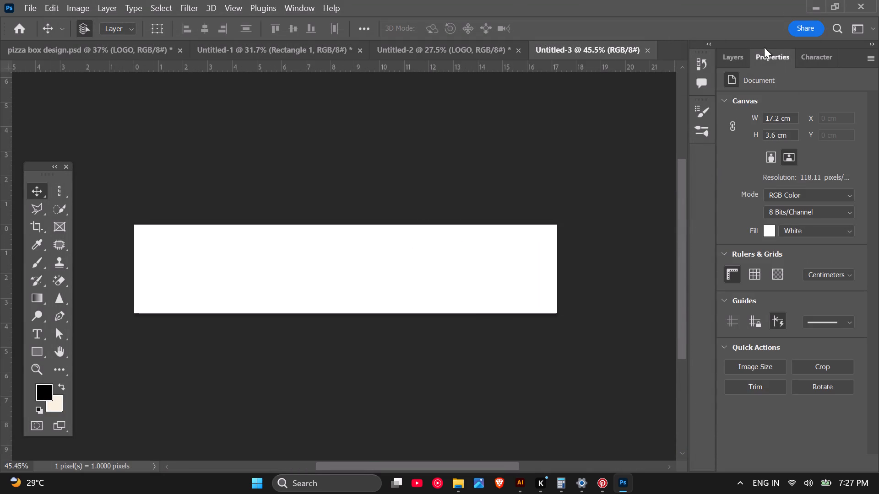
pyautogui.click(735, 47)
pyautogui.click(735, 53)
pyautogui.click(478, 51)
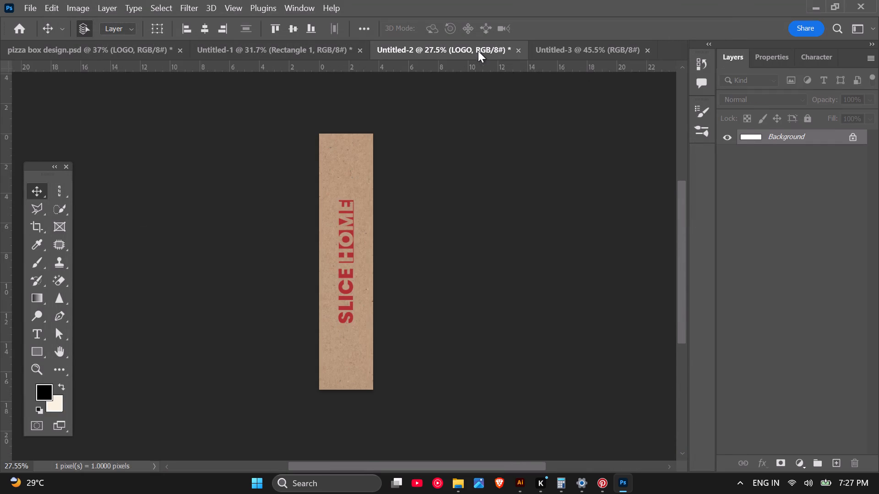
pyautogui.moveTo(759, 159); pyautogui.dragTo(601, 46)
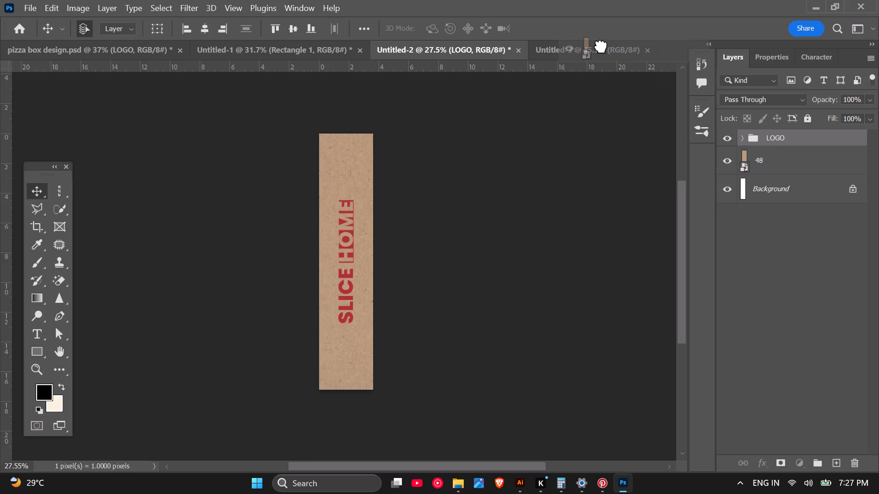
pyautogui.moveTo(601, 46); pyautogui.dragTo(431, 233)
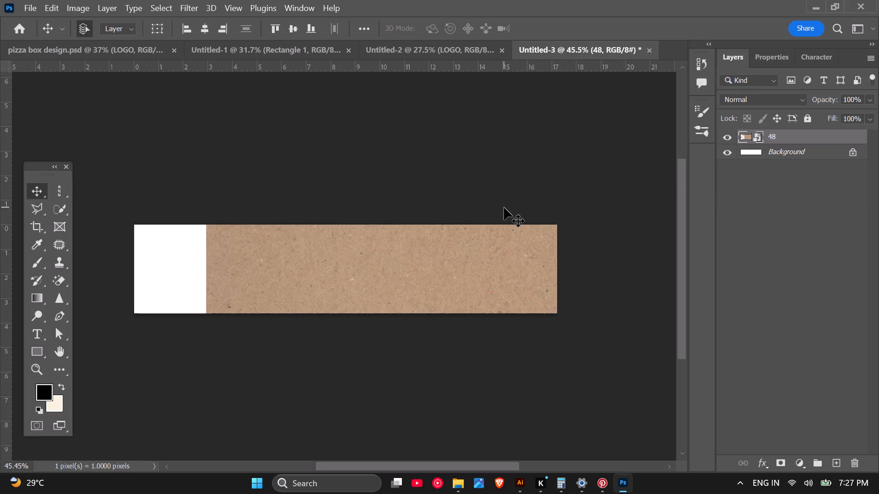
pyautogui.scroll(-2, 537, 208)
pyautogui.moveTo(407, 267); pyautogui.dragTo(335, 266)
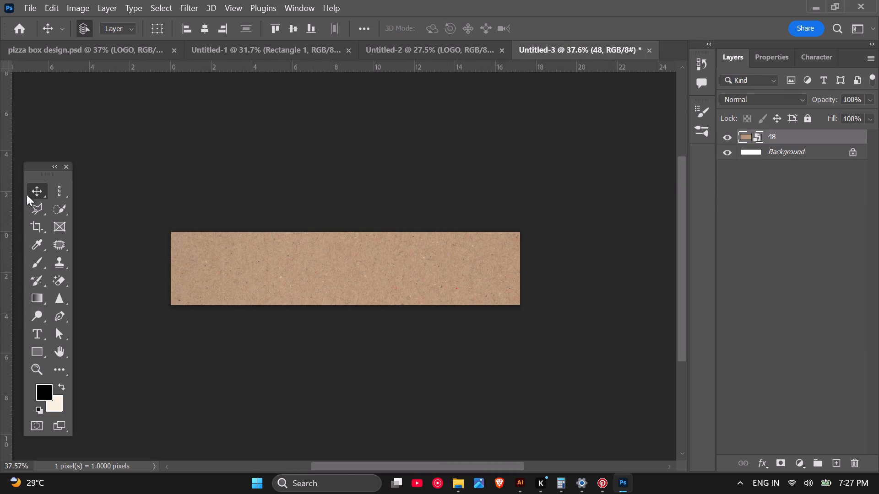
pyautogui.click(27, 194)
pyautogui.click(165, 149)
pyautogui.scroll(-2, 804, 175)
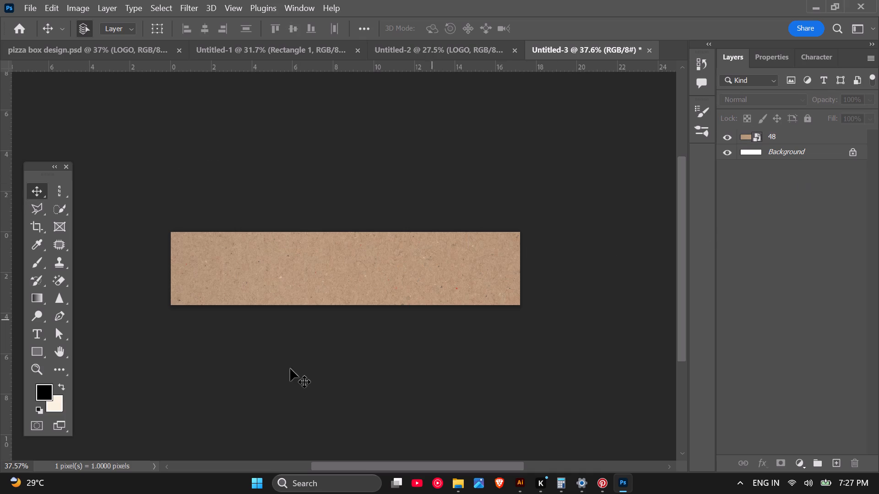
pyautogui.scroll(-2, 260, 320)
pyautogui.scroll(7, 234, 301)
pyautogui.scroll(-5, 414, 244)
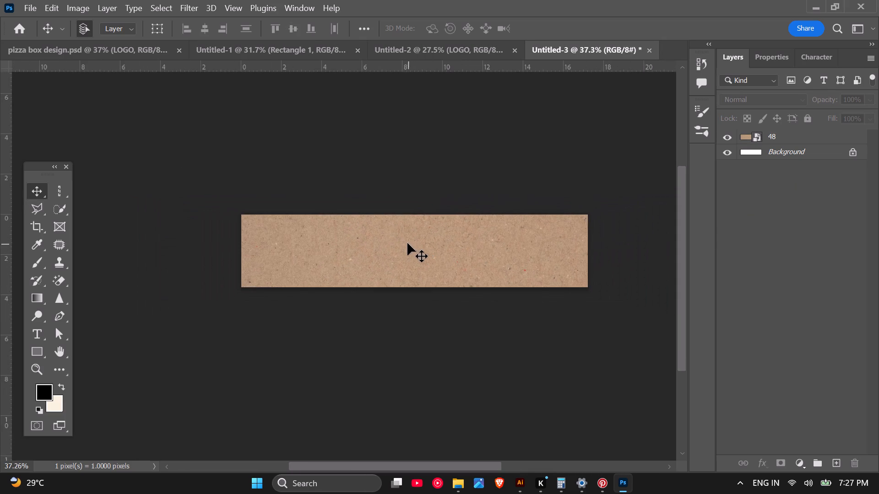
# Copy Group 1, holding the Pizza and Hot . Fresh .Cheesy text, from Untitled-1 into the Untitled-3 flap document.
pyautogui.click(421, 45)
pyautogui.click(250, 58)
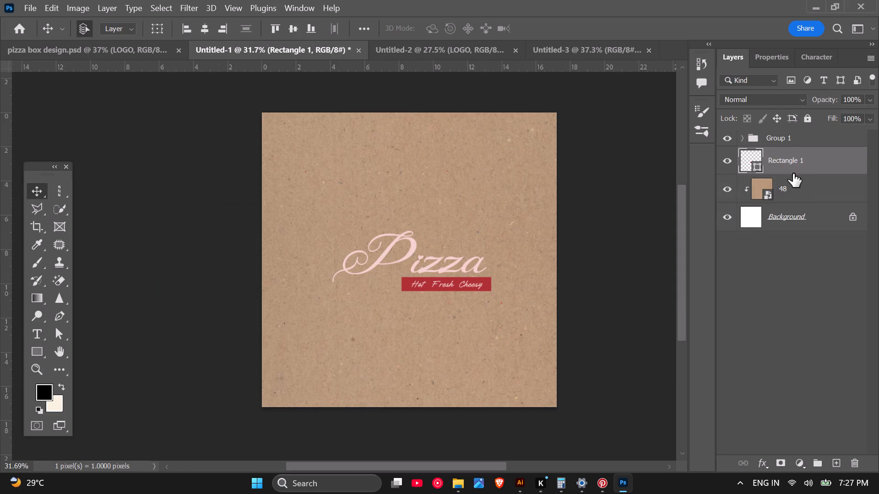
pyautogui.click(742, 135)
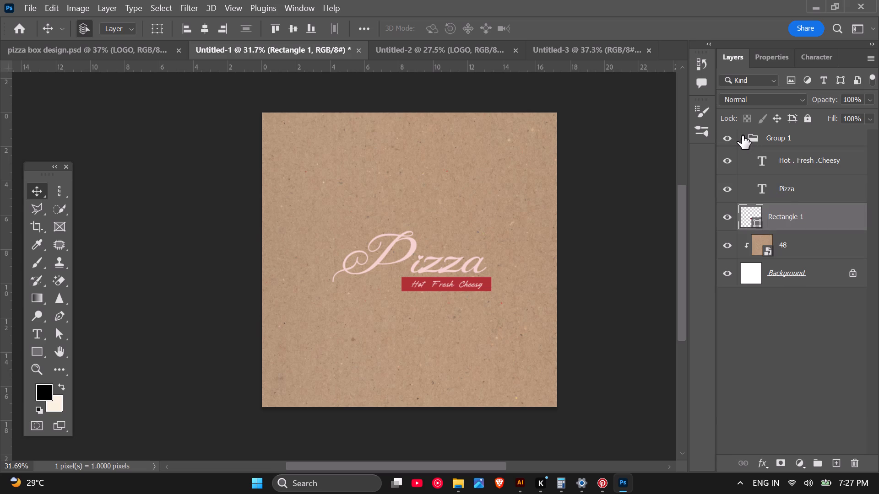
pyautogui.click(742, 135)
pyautogui.moveTo(773, 136); pyautogui.dragTo(625, 56)
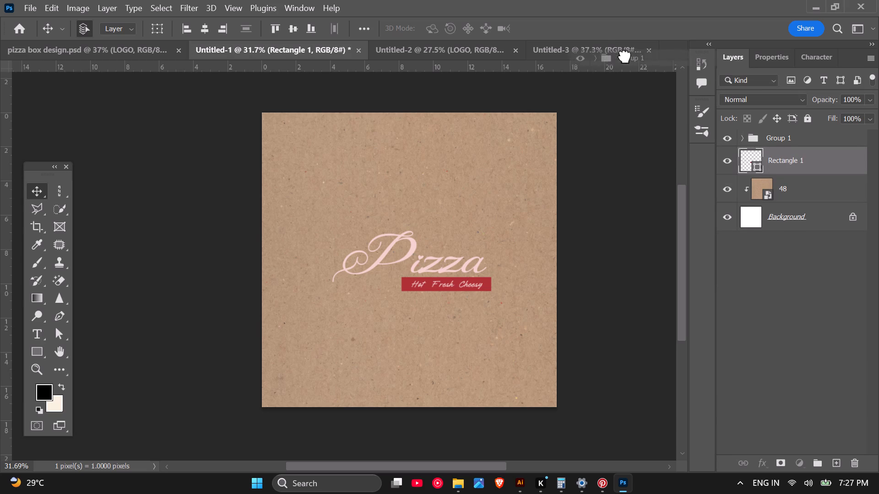
pyautogui.moveTo(625, 56); pyautogui.dragTo(416, 246)
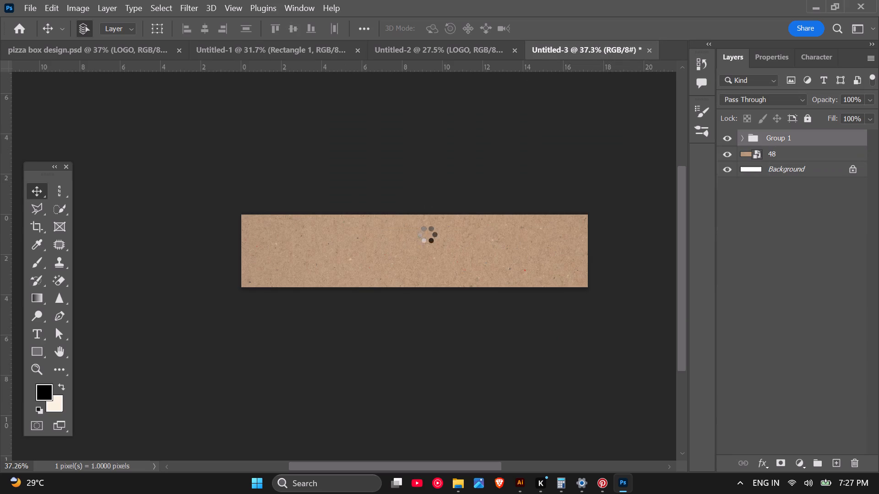
# Move the whole Group 1 logo down onto the flap and scale it to about 87.55% so it fits inside the strip.
pyautogui.scroll(2, 416, 234)
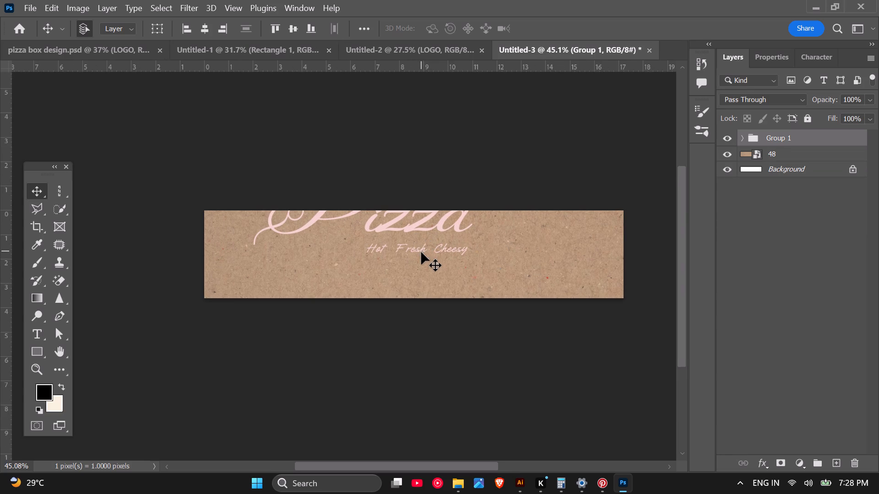
pyautogui.scroll(1, 422, 252)
pyautogui.scroll(-2, 425, 252)
pyautogui.moveTo(425, 223); pyautogui.dragTo(431, 235)
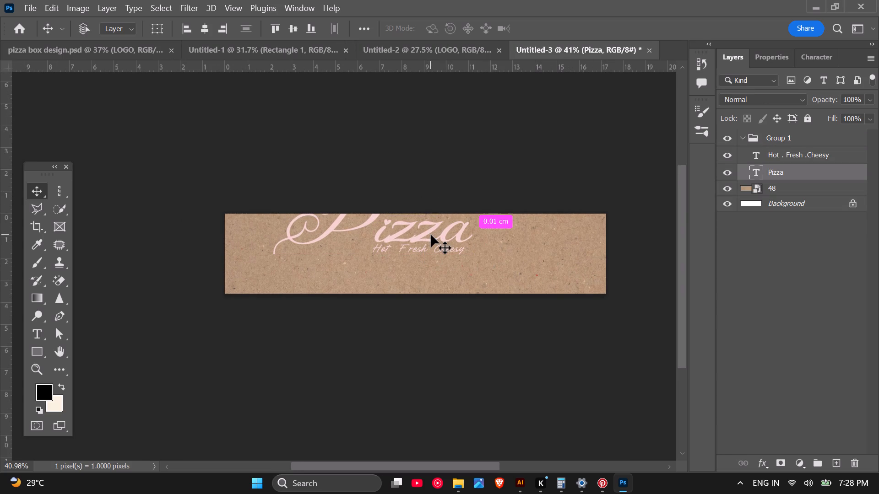
pyautogui.hotkey('ctrl', 'z')
pyautogui.click(781, 140)
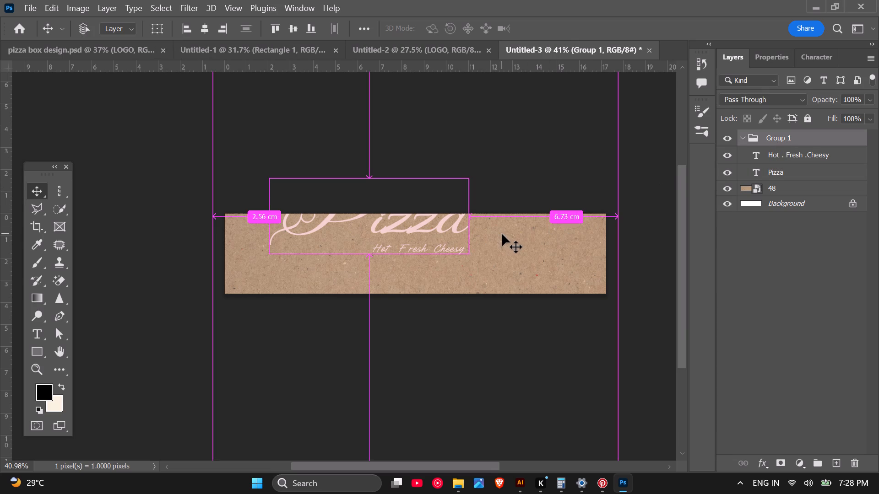
pyautogui.hotkey('ctrl', 't')
pyautogui.moveTo(422, 226); pyautogui.dragTo(444, 255)
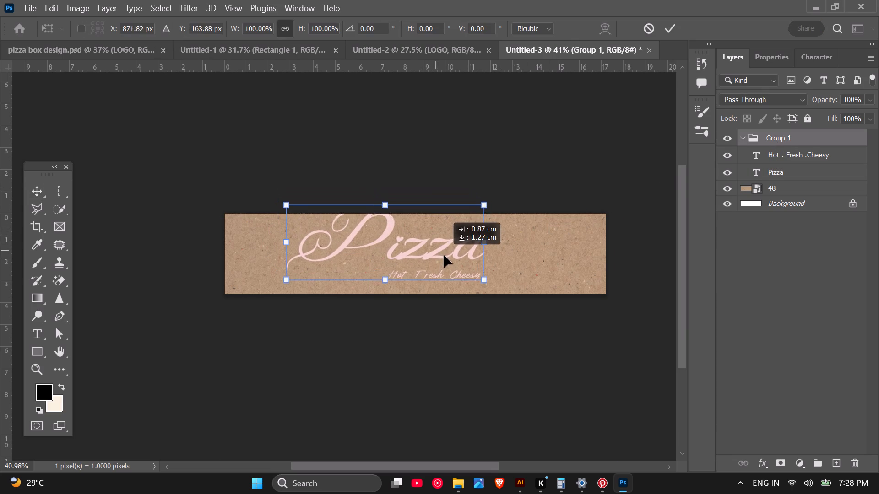
pyautogui.moveTo(444, 255); pyautogui.dragTo(451, 259)
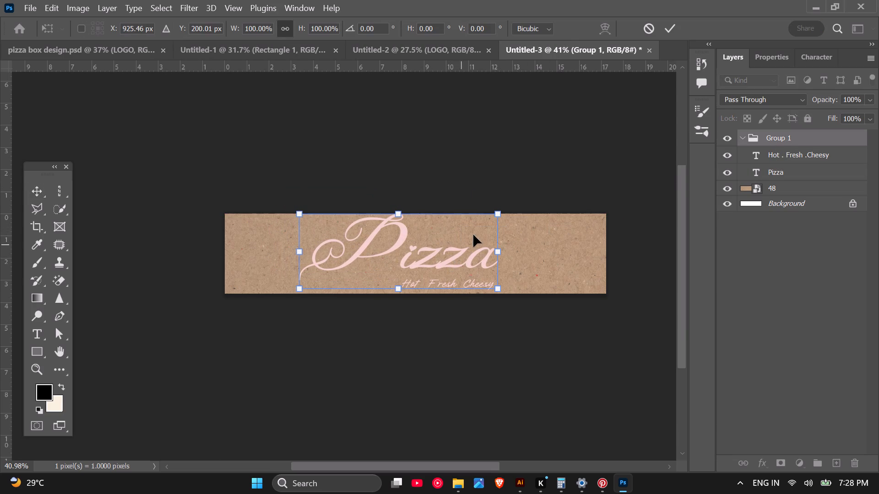
pyautogui.moveTo(496, 217); pyautogui.dragTo(474, 234)
pyautogui.moveTo(436, 260); pyautogui.dragTo(455, 258)
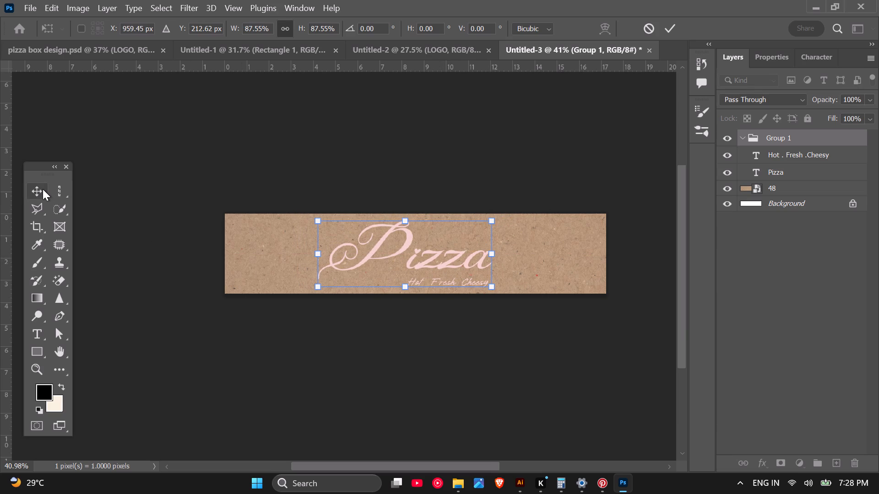
pyautogui.click(43, 189)
# Align Group 1 to the vertical and horizontal centers of the canvas.
pyautogui.scroll(7, 445, 282)
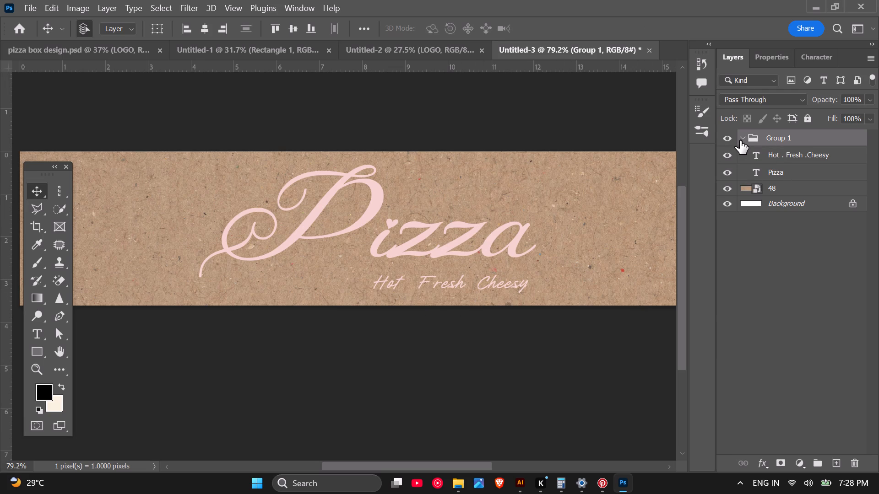
pyautogui.click(288, 32)
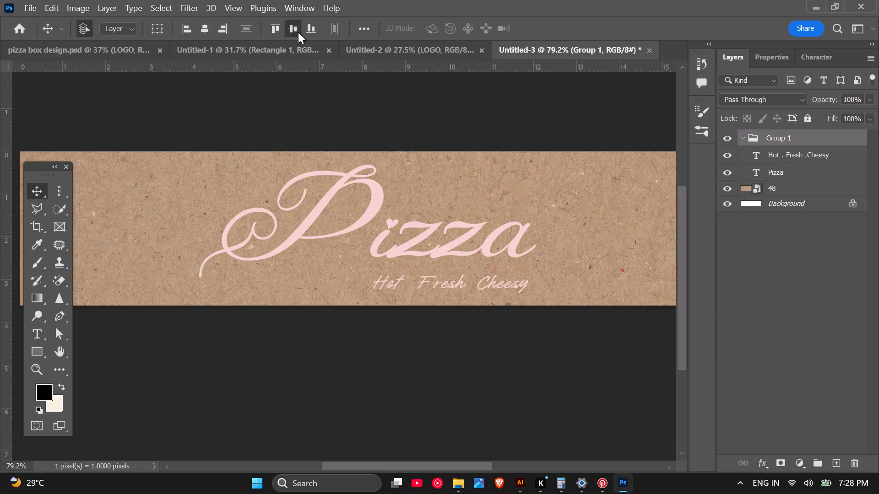
pyautogui.click(298, 32)
pyautogui.click(199, 32)
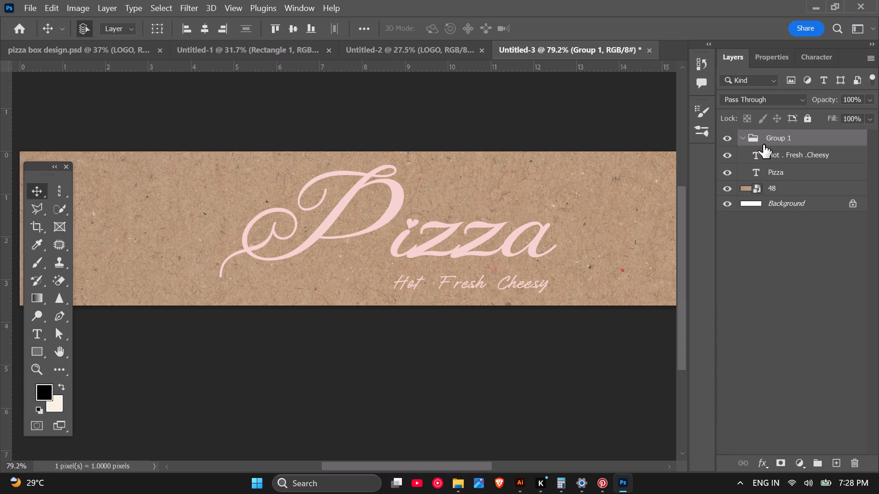
# Add a new empty layer directly above the kraft texture layer 48.
pyautogui.click(782, 193)
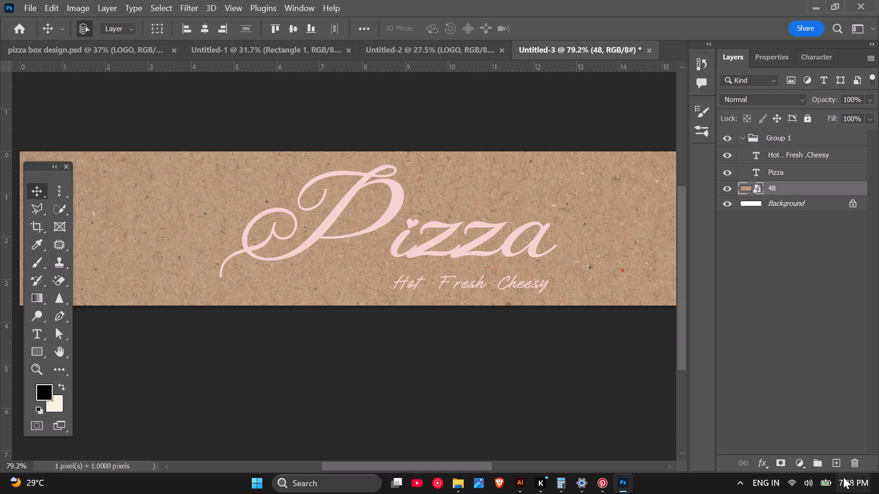
pyautogui.click(841, 466)
pyautogui.click(40, 352)
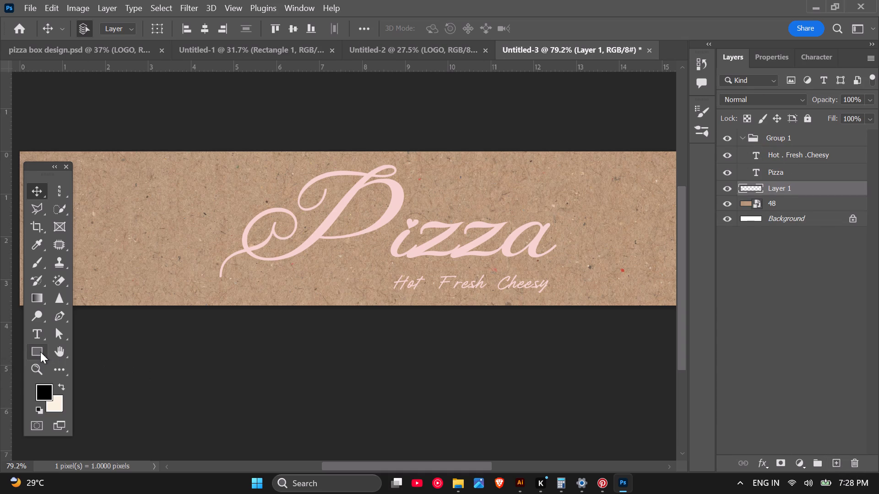
pyautogui.click(31, 192)
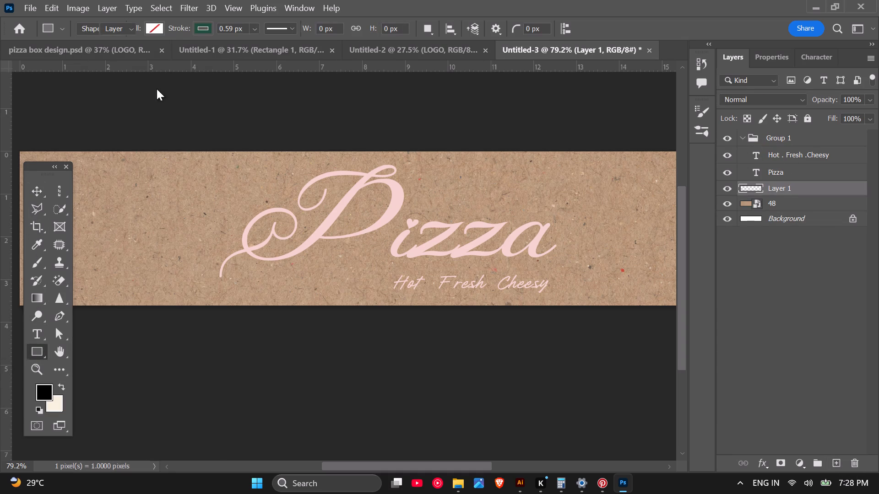
# Copy the red Rectangle 1 from Untitled-1 into Untitled-3 and position it behind the Hot Fresh Cheesy tagline.
pyautogui.click(240, 52)
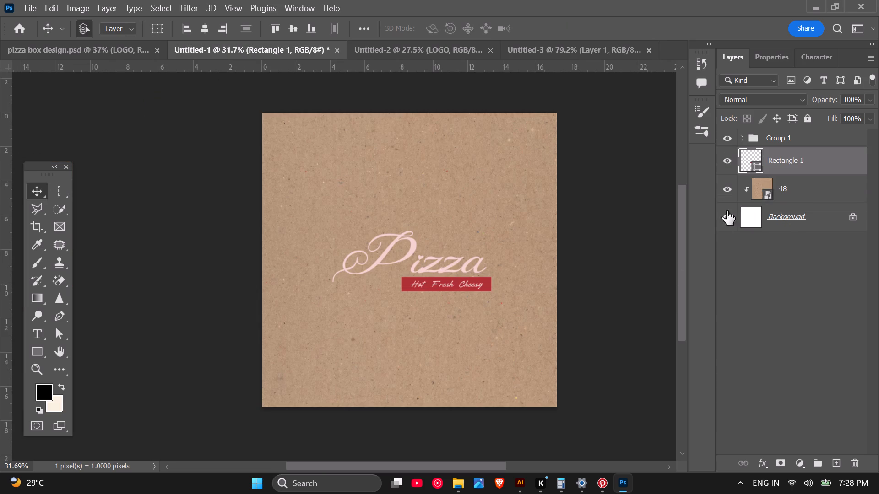
pyautogui.moveTo(781, 166); pyautogui.dragTo(589, 54)
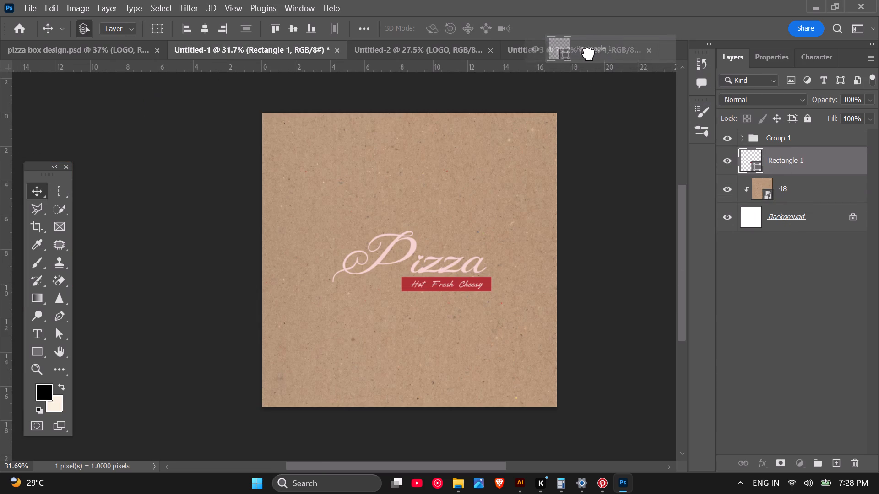
pyautogui.moveTo(589, 54); pyautogui.dragTo(473, 289)
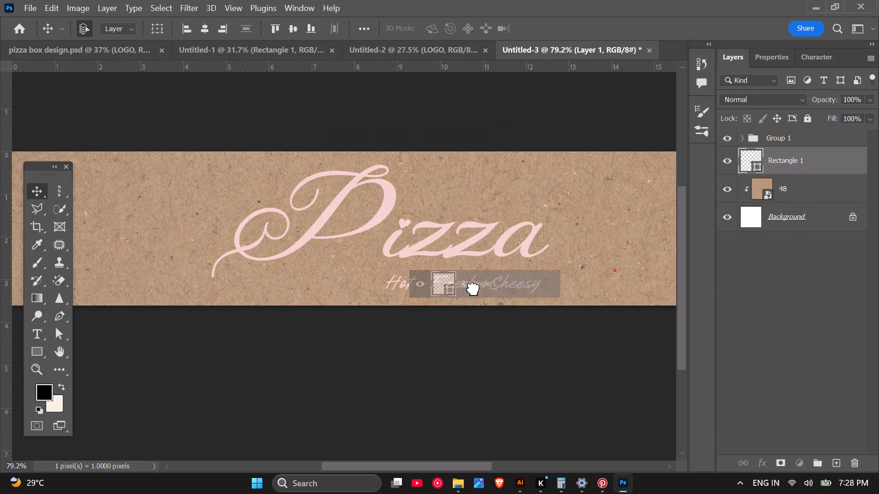
pyautogui.moveTo(473, 289); pyautogui.dragTo(477, 291)
pyautogui.scroll(2, 544, 279)
pyautogui.scroll(-2, 544, 293)
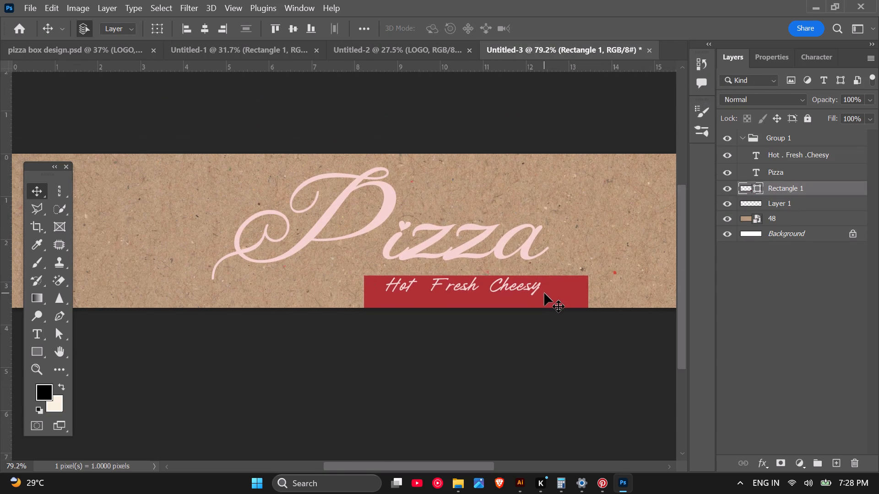
pyautogui.moveTo(544, 293); pyautogui.dragTo(537, 287)
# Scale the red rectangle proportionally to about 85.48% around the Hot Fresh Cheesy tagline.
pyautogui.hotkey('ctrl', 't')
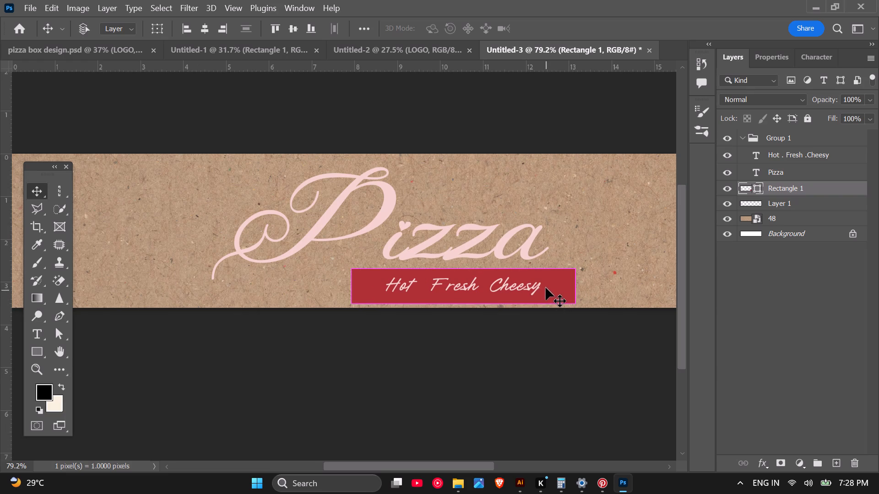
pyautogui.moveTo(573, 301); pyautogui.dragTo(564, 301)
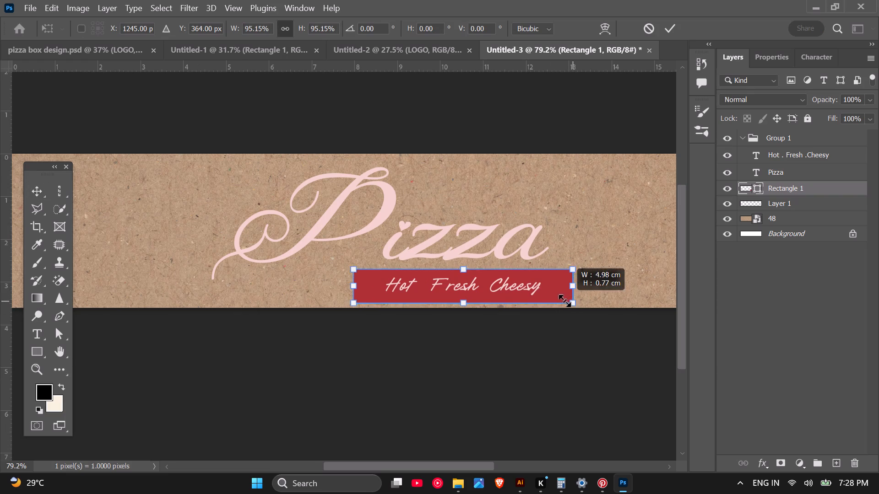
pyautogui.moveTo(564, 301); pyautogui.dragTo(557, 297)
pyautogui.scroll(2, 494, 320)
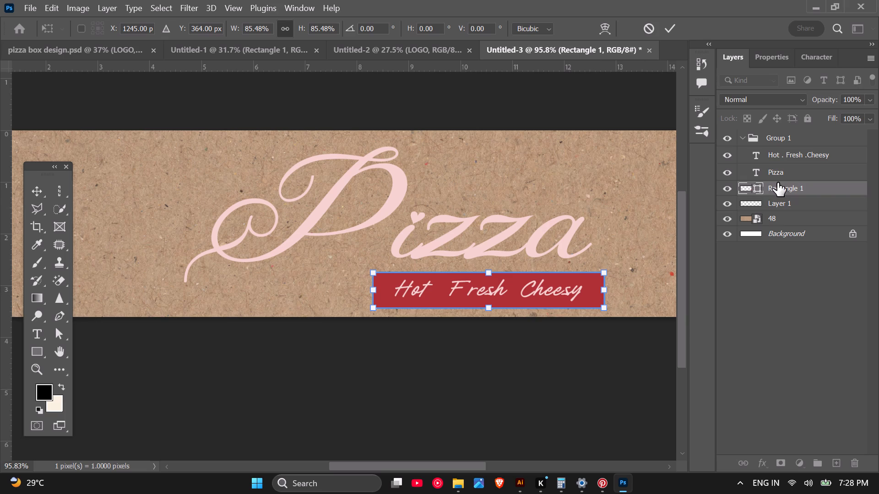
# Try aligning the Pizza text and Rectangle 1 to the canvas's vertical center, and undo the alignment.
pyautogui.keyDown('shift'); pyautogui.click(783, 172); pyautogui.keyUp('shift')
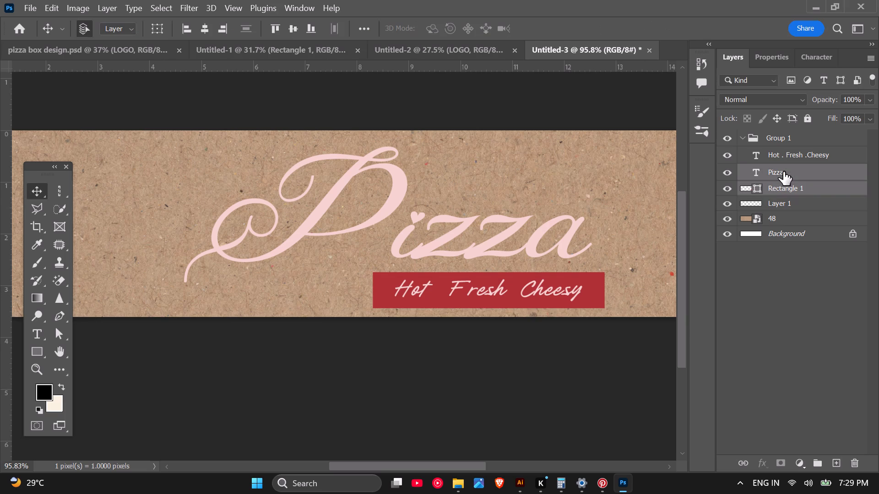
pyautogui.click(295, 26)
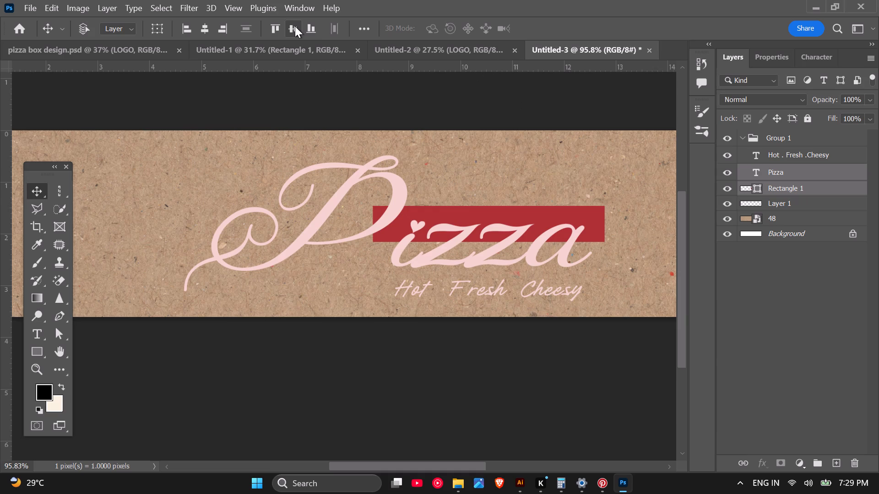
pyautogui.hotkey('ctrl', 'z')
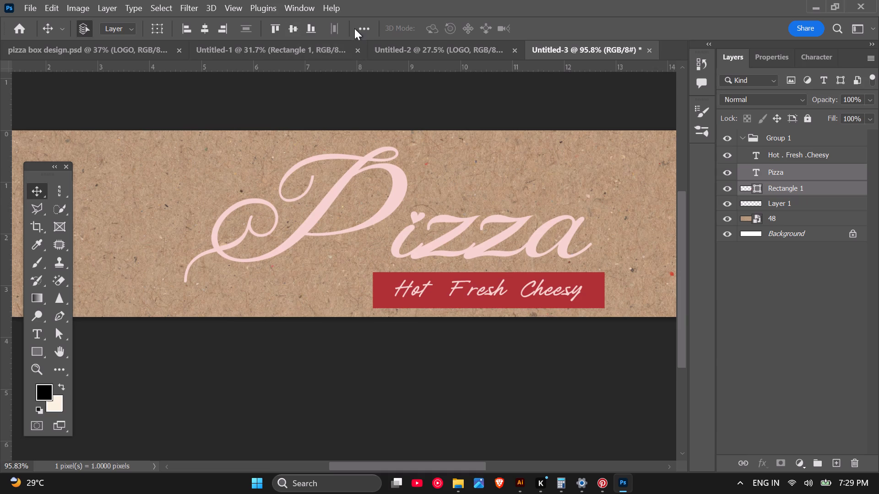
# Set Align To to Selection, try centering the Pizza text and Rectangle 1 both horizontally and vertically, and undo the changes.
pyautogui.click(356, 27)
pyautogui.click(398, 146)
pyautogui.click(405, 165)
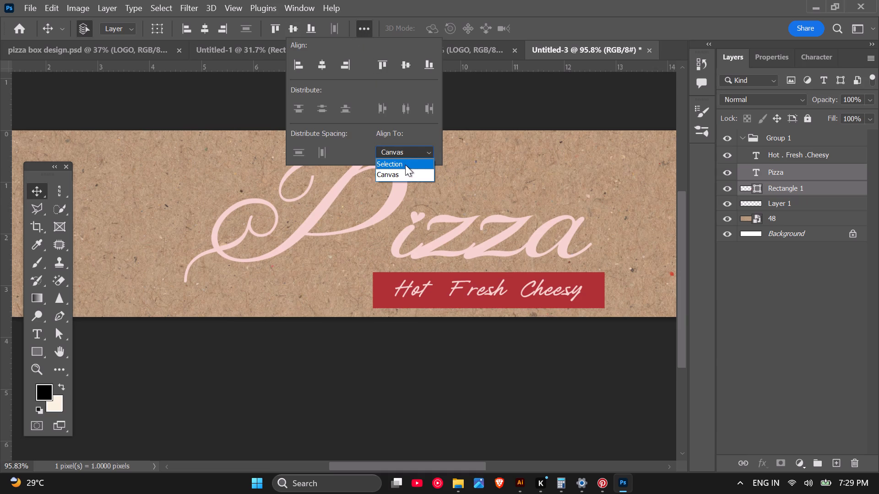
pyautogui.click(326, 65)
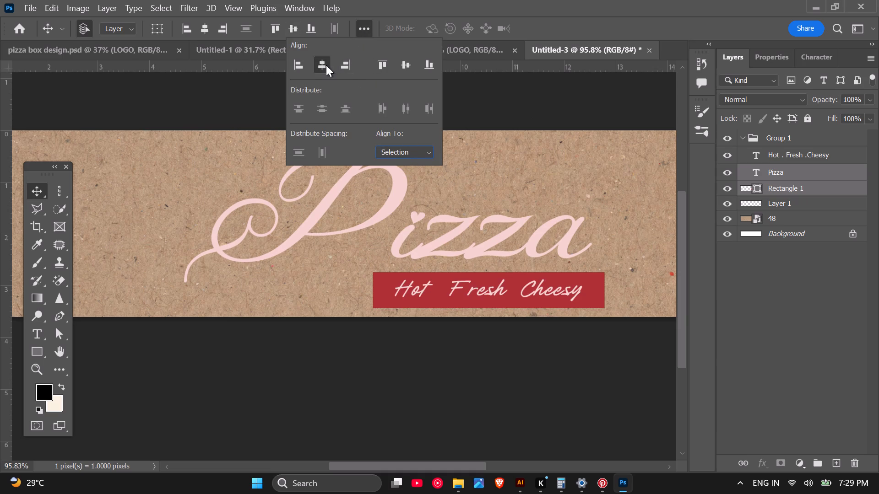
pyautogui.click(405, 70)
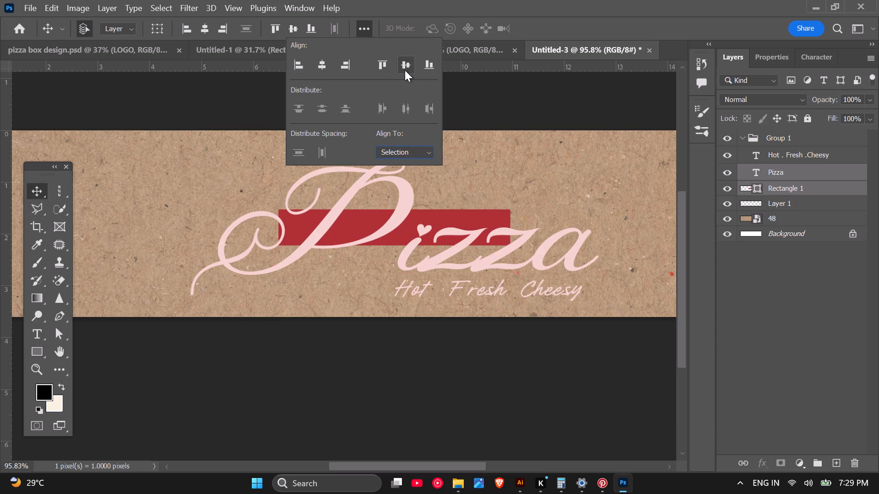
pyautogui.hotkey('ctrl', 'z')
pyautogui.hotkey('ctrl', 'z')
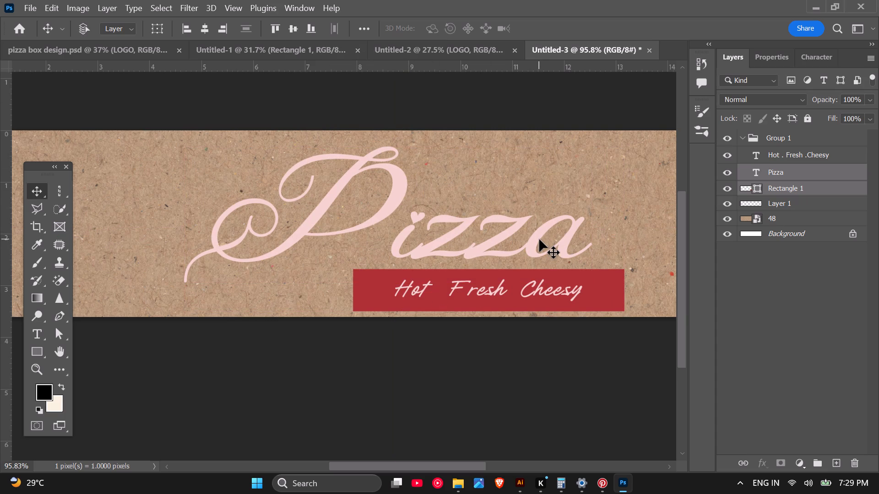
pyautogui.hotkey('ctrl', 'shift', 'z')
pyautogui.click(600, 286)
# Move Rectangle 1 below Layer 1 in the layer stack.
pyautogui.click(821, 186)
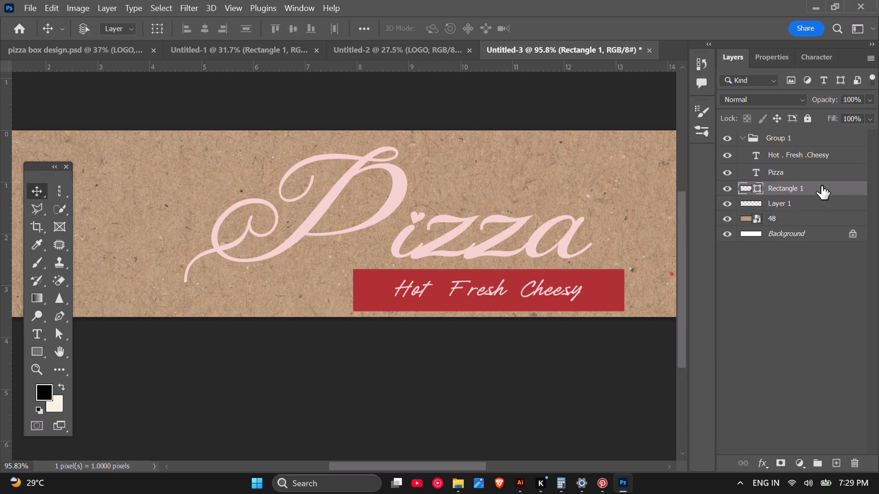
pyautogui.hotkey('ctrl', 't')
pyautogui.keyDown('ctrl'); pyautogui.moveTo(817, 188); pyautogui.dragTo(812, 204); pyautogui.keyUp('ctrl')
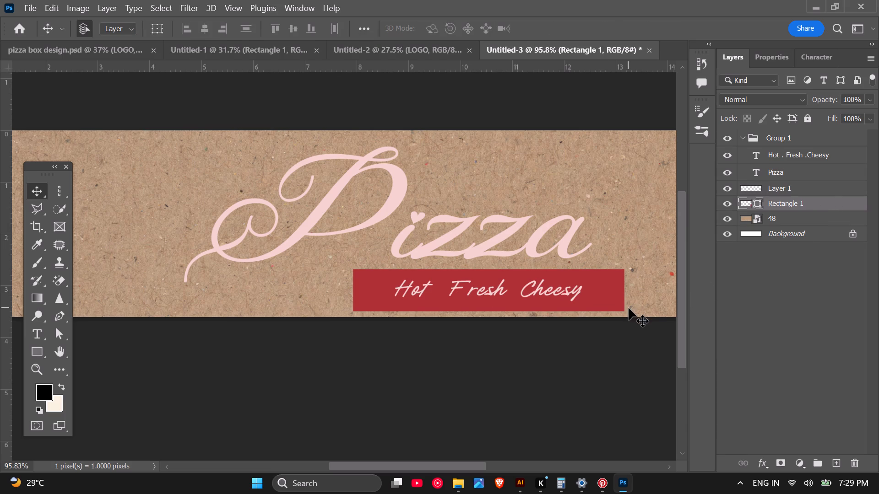
# Scale the red Rectangle 1 proportionally about its center to about 74.21% so it fits closely around the Hot Fresh Cheesy tagline.
pyautogui.hotkey('ctrl', 't')
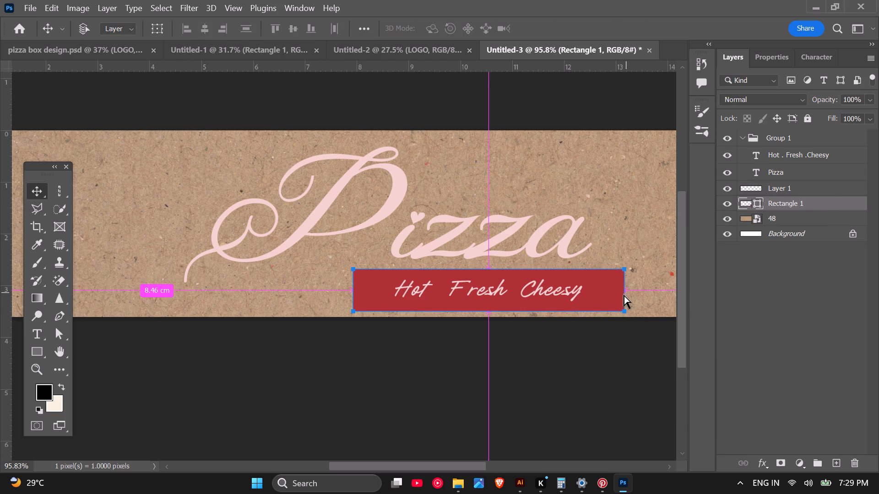
pyautogui.moveTo(625, 309); pyautogui.dragTo(619, 309)
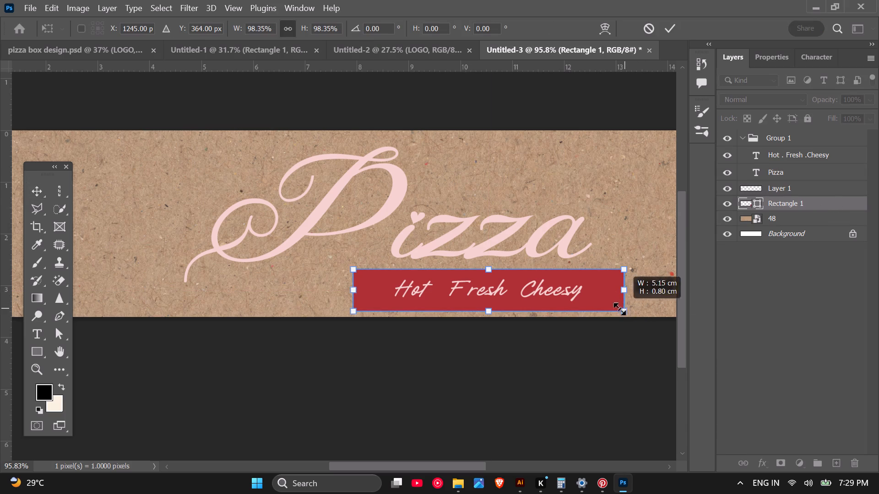
pyautogui.moveTo(619, 309); pyautogui.dragTo(590, 305)
pyautogui.click(29, 197)
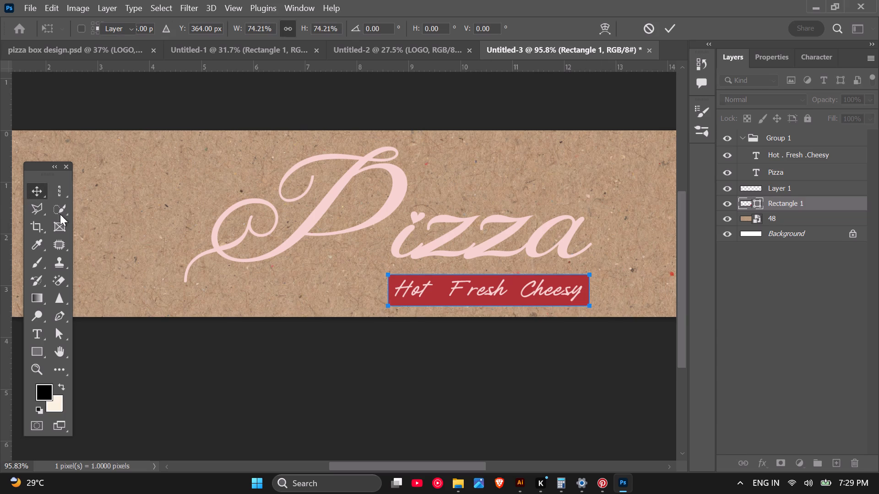
pyautogui.click(345, 378)
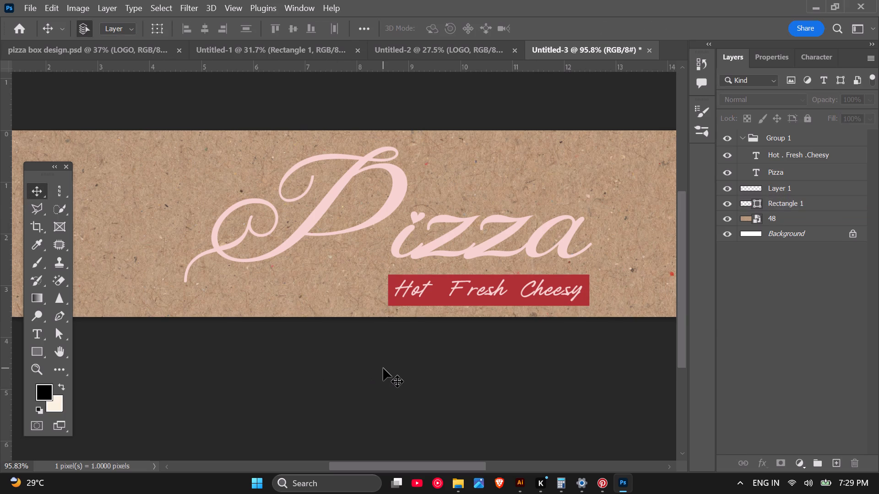
# Toggle Layer 1's visibility to check its content, and delete the layer.
pyautogui.click(804, 185)
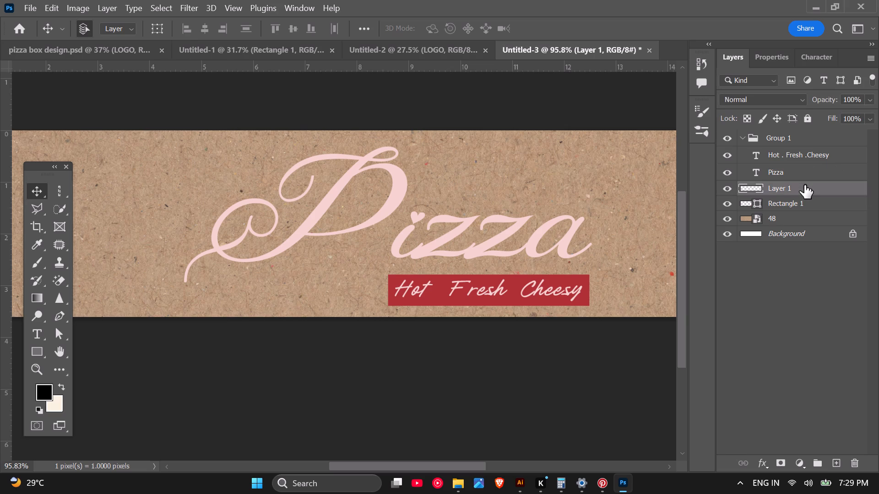
pyautogui.click(727, 190)
pyautogui.click(727, 190)
pyautogui.moveTo(809, 187); pyautogui.dragTo(845, 430)
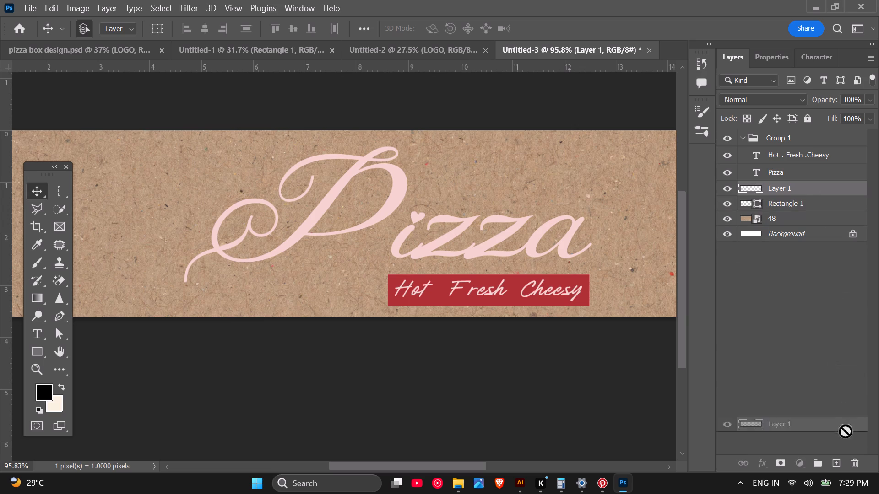
pyautogui.moveTo(845, 430); pyautogui.dragTo(848, 456)
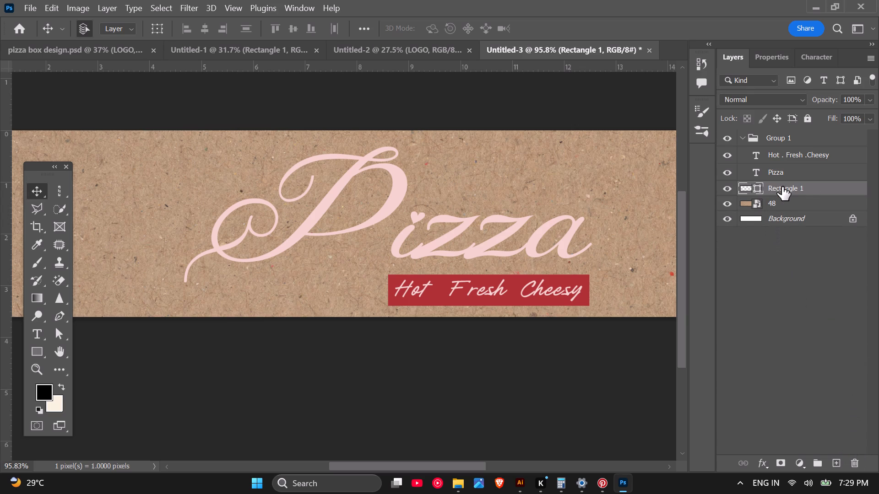
# Align the Hot Fresh Cheesy text and Rectangle 1 on their vertical and horizontal centers, leaving the Pizza text out.
pyautogui.keyDown('shift'); pyautogui.click(792, 153); pyautogui.keyUp('shift')
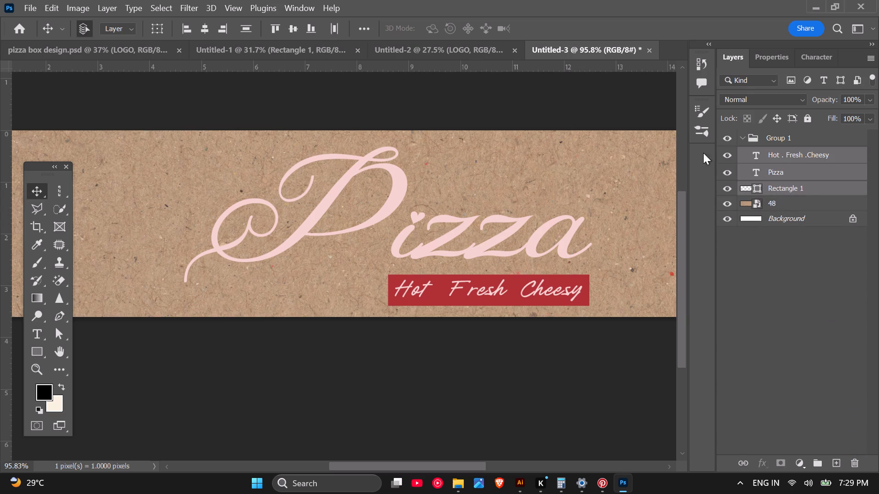
pyautogui.keyDown('ctrl'); pyautogui.click(815, 168); pyautogui.keyUp('ctrl')
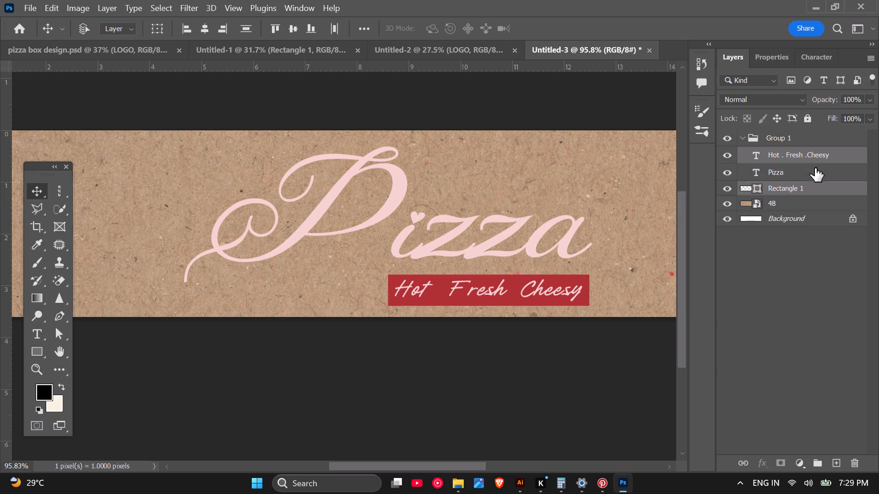
pyautogui.click(291, 28)
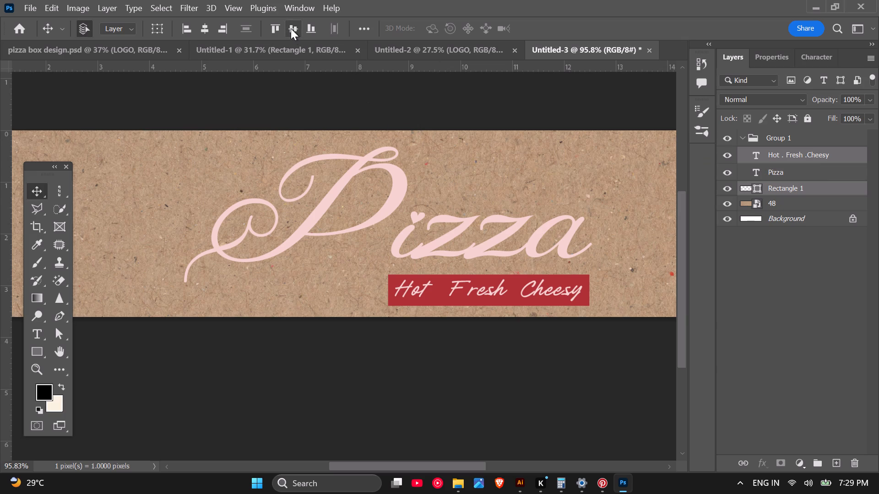
pyautogui.click(207, 26)
pyautogui.click(453, 356)
# Export the whole Untitled-3 flap design as a PNG with transparency at 100% scale, 2031 x 425 px.
pyautogui.scroll(-8, 453, 356)
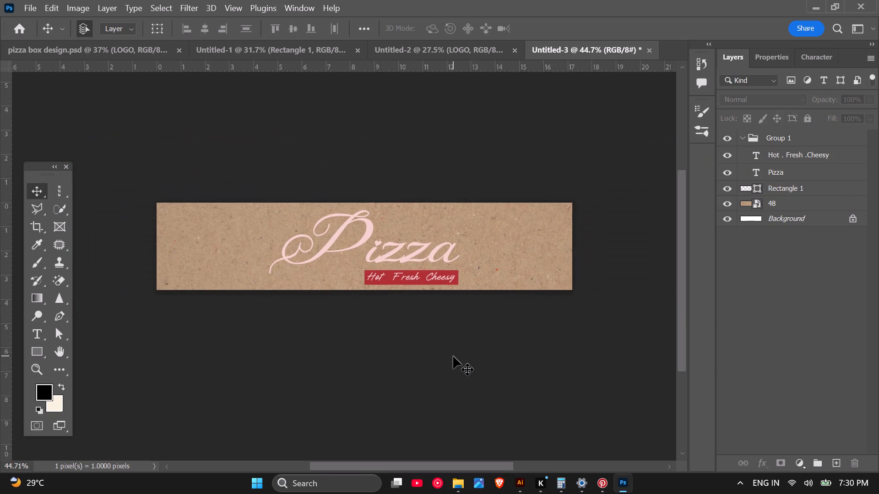
pyautogui.scroll(-2, 434, 357)
pyautogui.scroll(3, 500, 350)
pyautogui.scroll(-2, 500, 350)
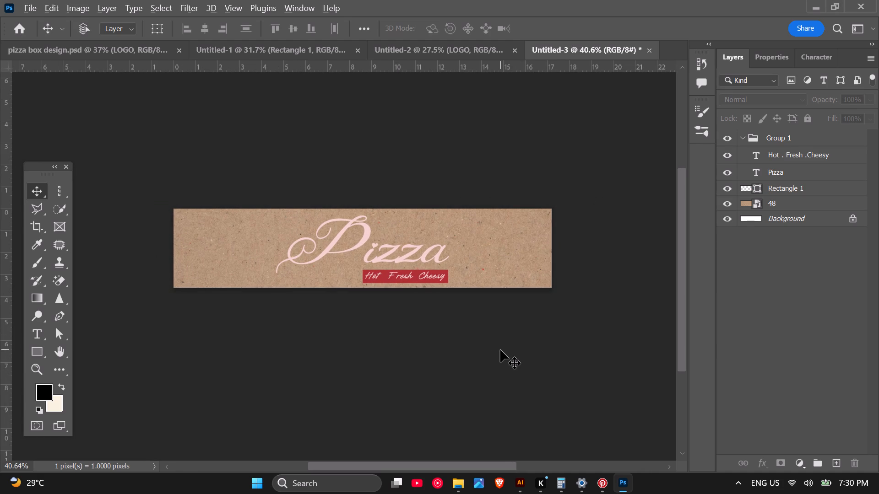
pyautogui.hotkey('ctrl', 'alt', 'shift', 'w')
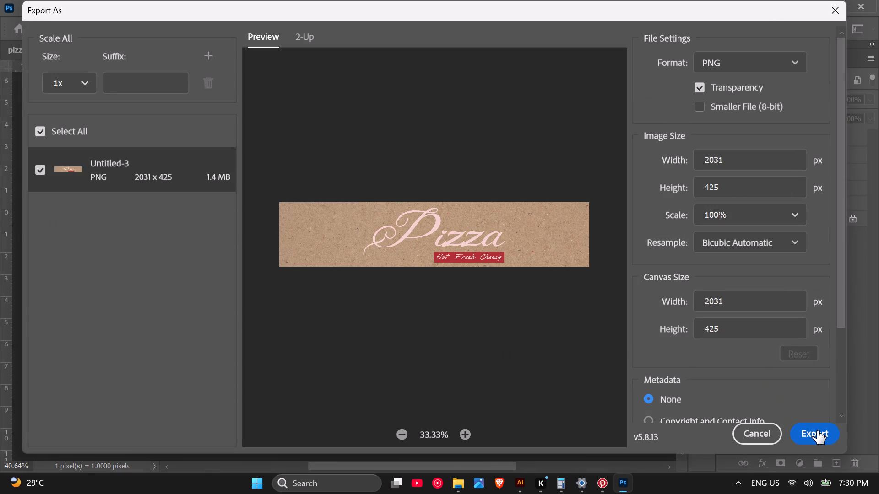
pyautogui.click(817, 430)
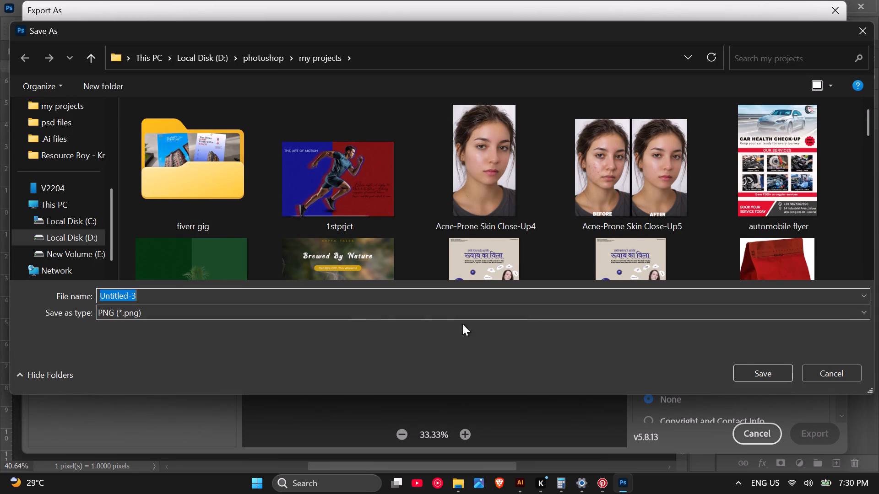
# Save the exported PNG in the my projects folder as "pizza box design top bottom", basing the name on the existing back panel file.
pyautogui.click(351, 295)
pyautogui.scroll(-1, 648, 203)
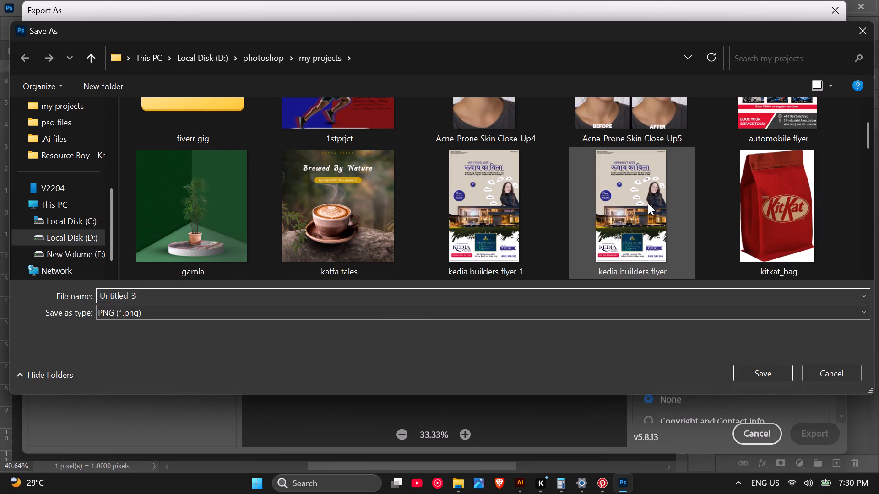
pyautogui.scroll(2, 618, 205)
pyautogui.scroll(-5, 618, 205)
pyautogui.scroll(1, 618, 205)
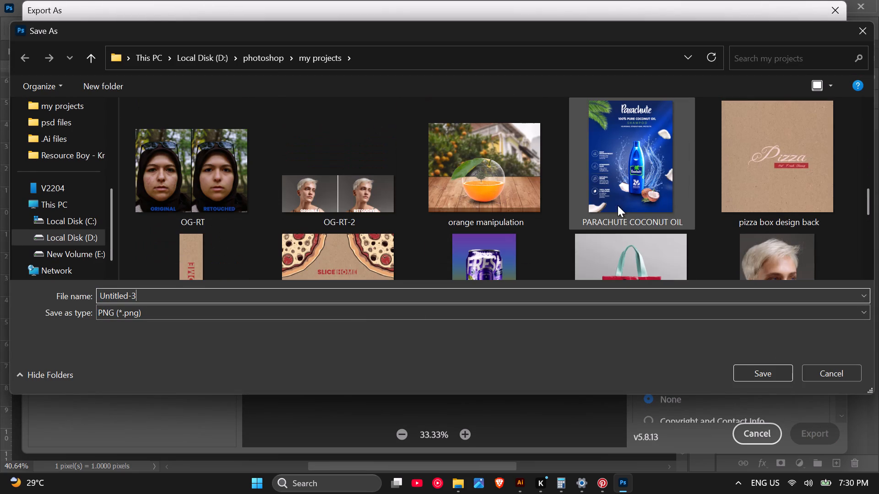
pyautogui.click(738, 164)
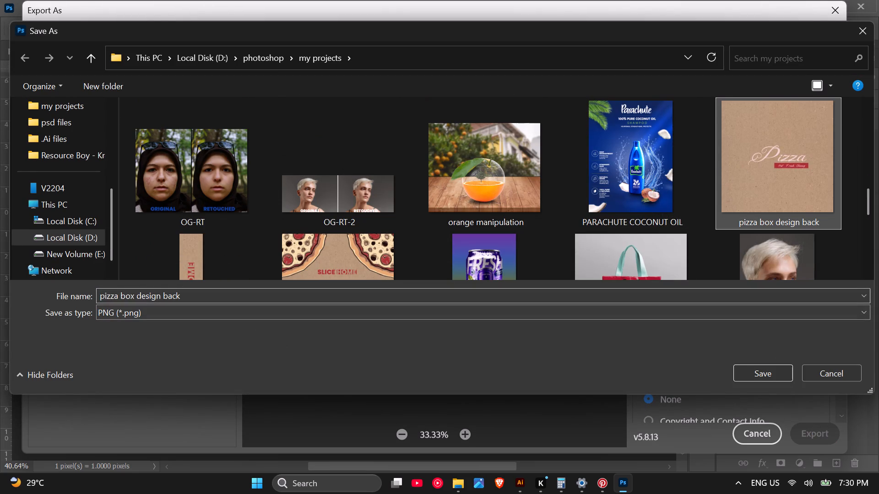
pyautogui.moveTo(208, 293); pyautogui.dragTo(164, 293)
pyautogui.doubleClick(190, 299)
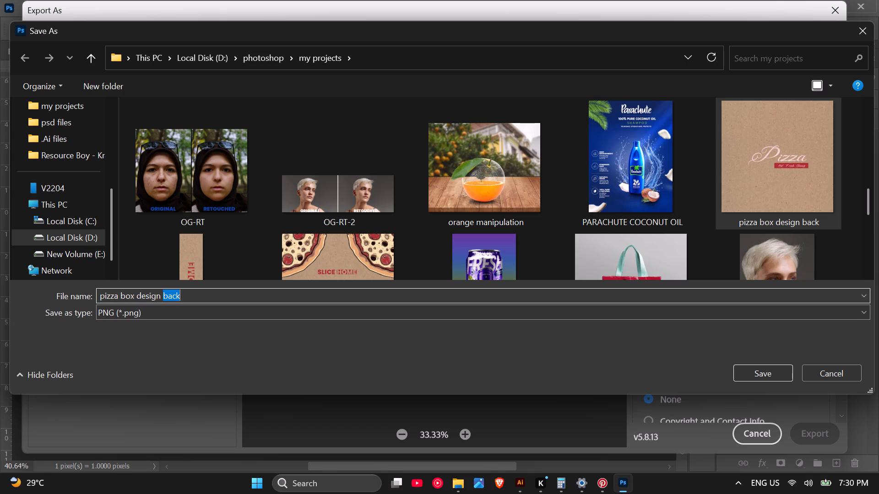
pyautogui.write('top')
pyautogui.press('space')
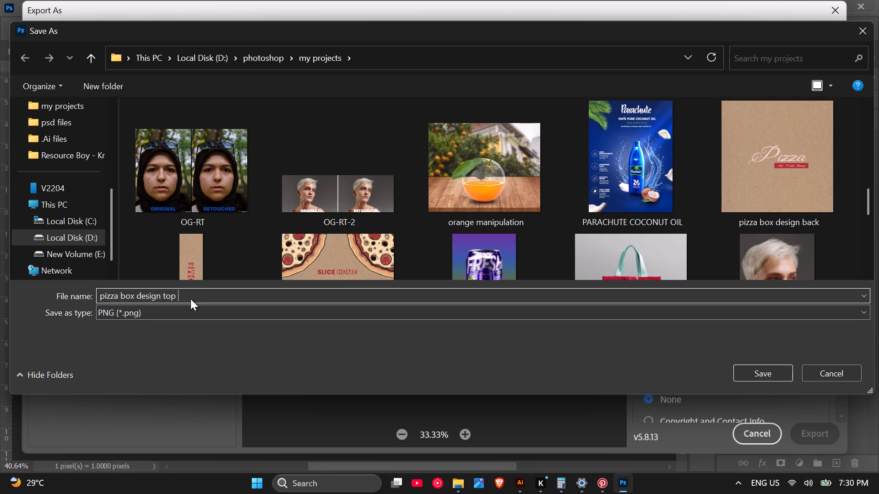
pyautogui.write('boo')
pyautogui.press('BackSpace')
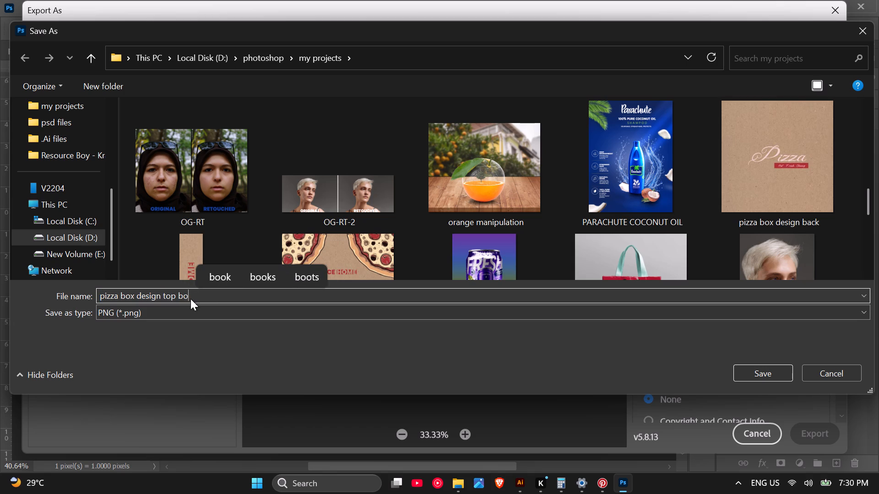
pyautogui.write('ttom')
pyautogui.press('Return')
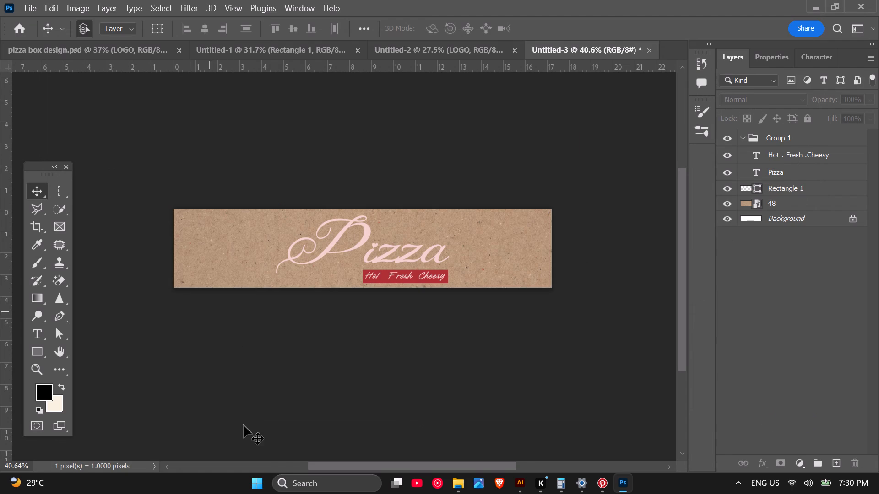
# Switch to PIZZA BOX.ai in Illustrator and examine the FRONT and BACK dieline panels.
pyautogui.click(522, 474)
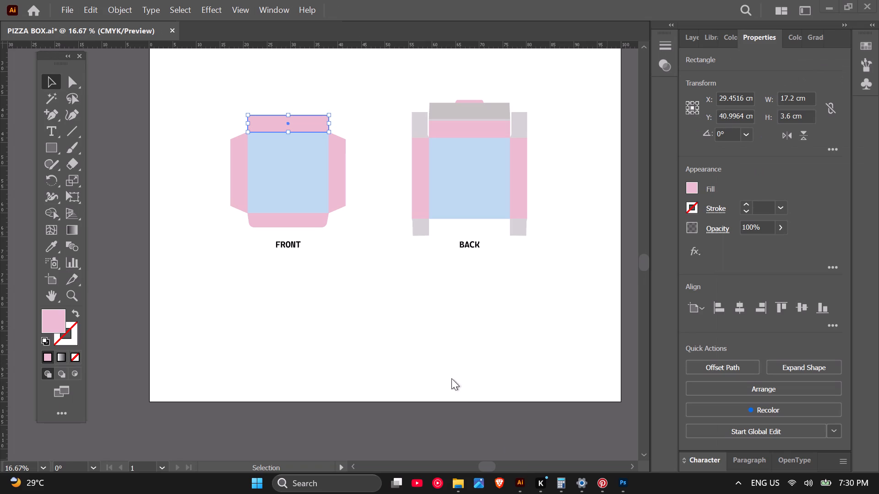
pyautogui.scroll(-2, 443, 367)
pyautogui.scroll(2, 640, 304)
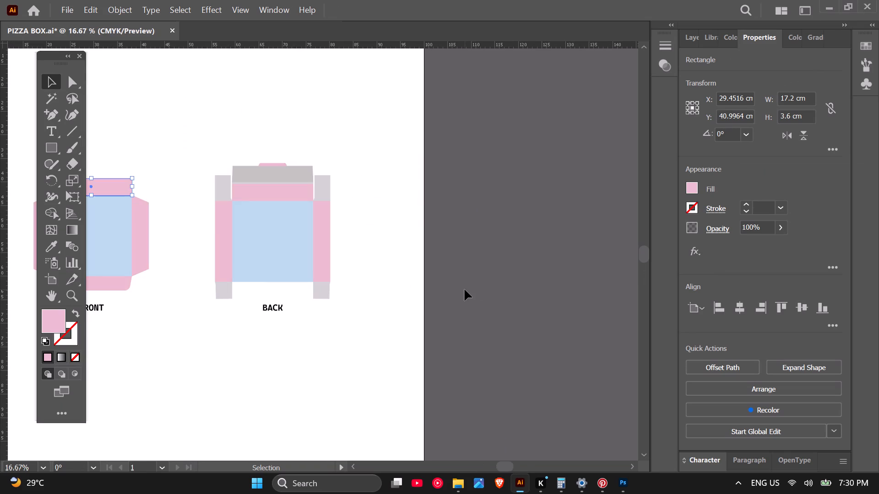
pyautogui.scroll(-1, 465, 290)
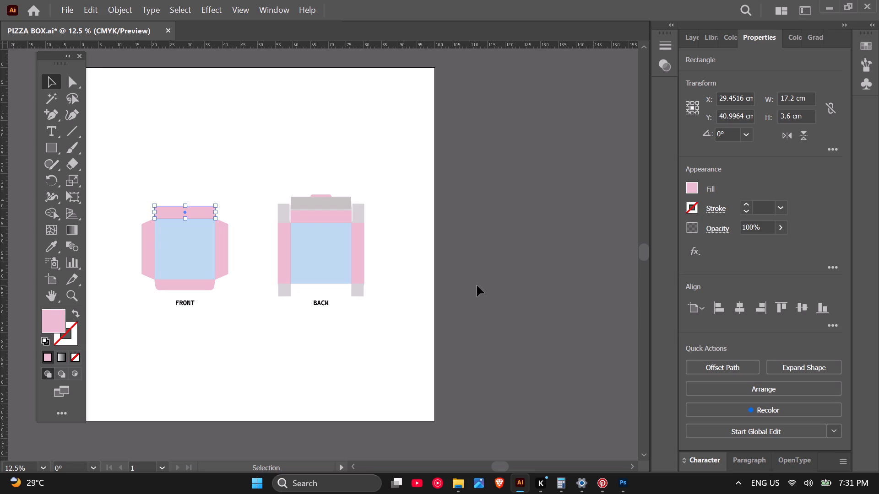
pyautogui.scroll(-1, 239, 242)
pyautogui.scroll(2, 193, 248)
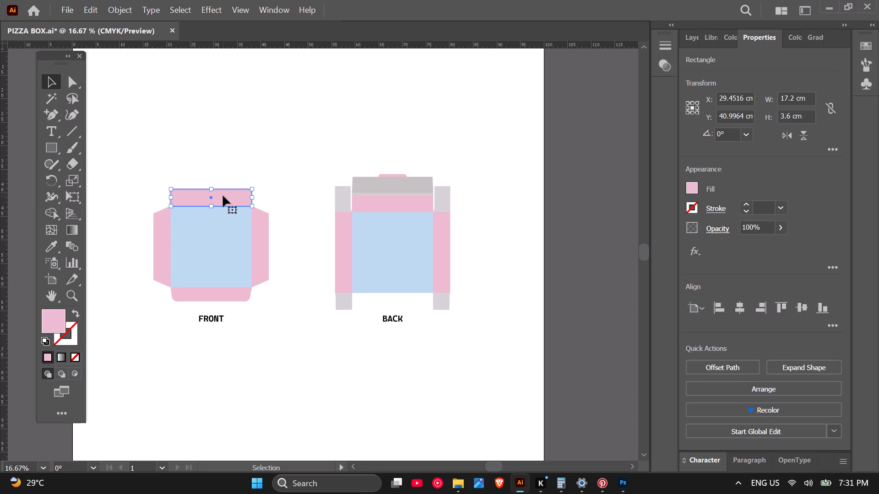
pyautogui.scroll(-1, 228, 201)
pyautogui.scroll(-1, 320, 235)
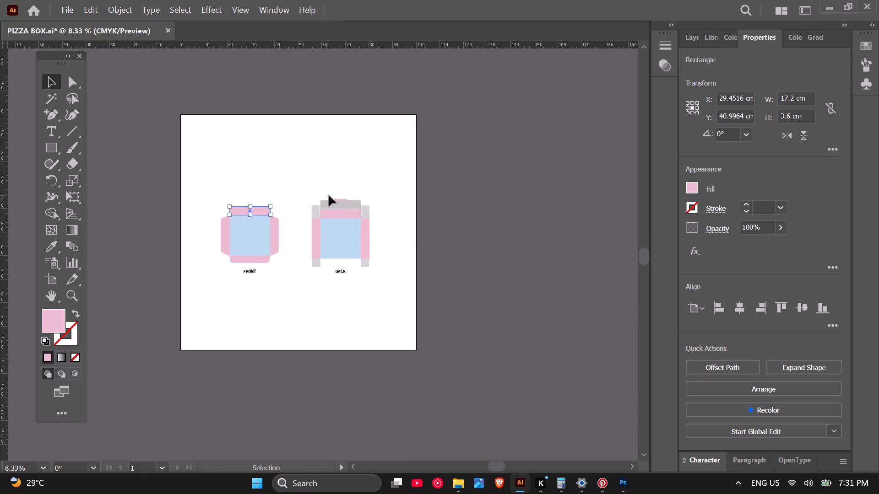
# Create a new document measuring 25 x 25 cm with units in centimeters and CMYK color mode.
pyautogui.hotkey('ctrl', 'n')
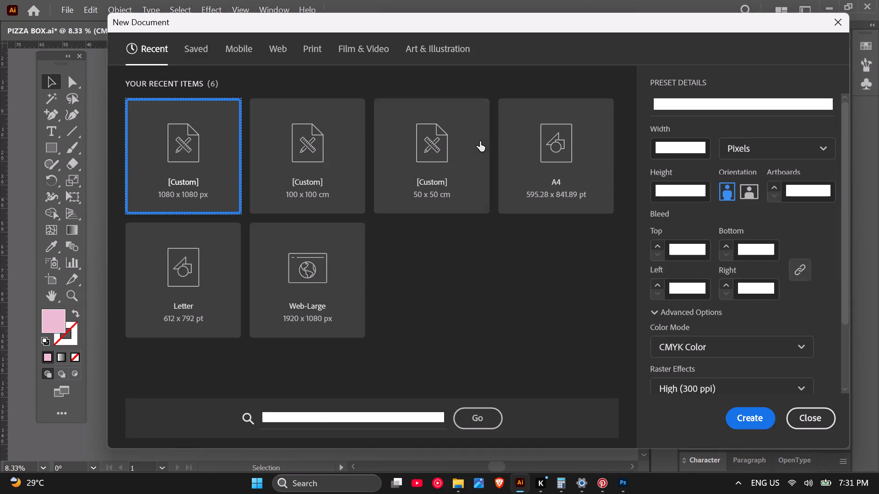
pyautogui.click(704, 152)
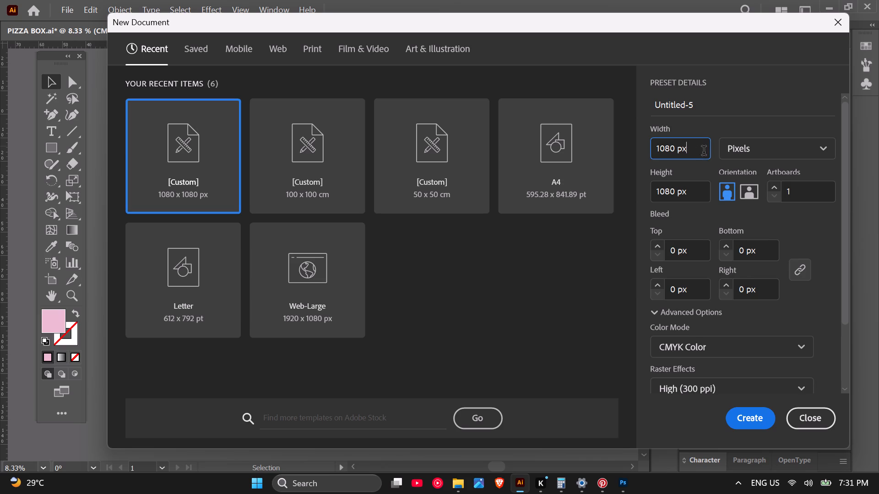
pyautogui.click(749, 147)
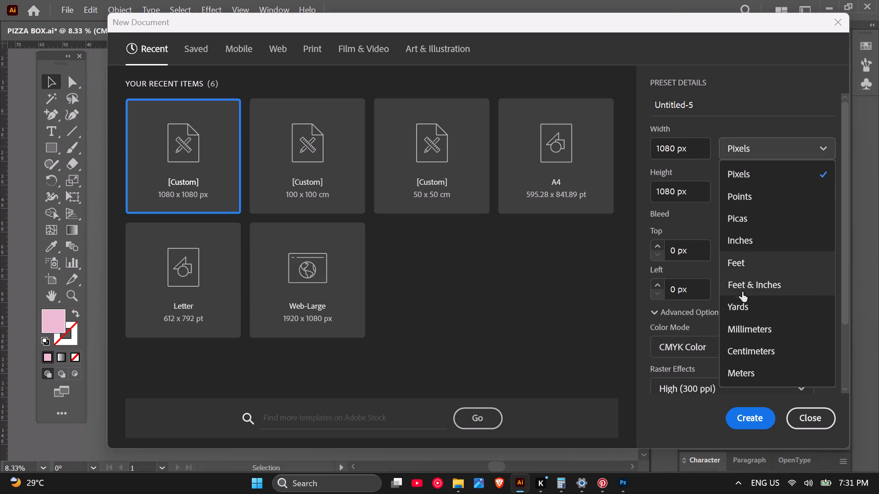
pyautogui.click(757, 352)
pyautogui.moveTo(702, 146); pyautogui.dragTo(692, 153)
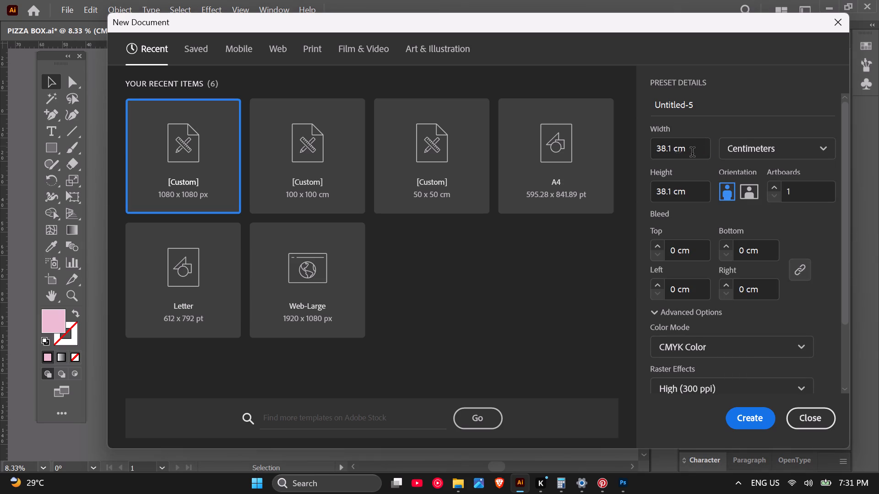
pyautogui.moveTo(692, 153); pyautogui.dragTo(636, 162)
pyautogui.press('5')
pyautogui.press('BackSpace')
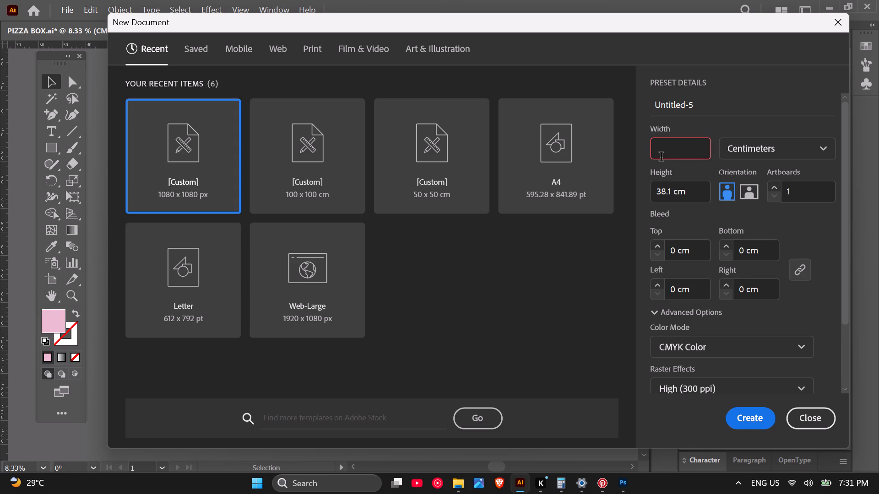
pyautogui.write('252')
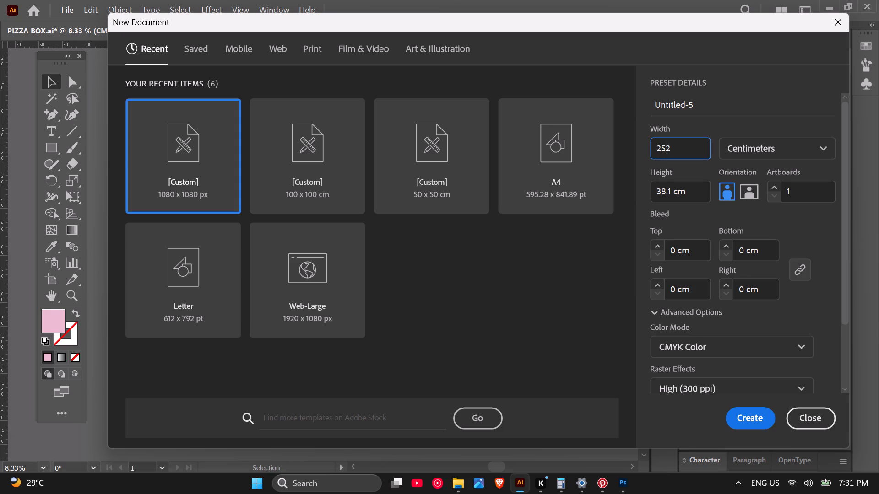
pyautogui.press('BackSpace')
pyautogui.moveTo(697, 193); pyautogui.dragTo(697, 193)
pyautogui.moveTo(697, 193); pyautogui.dragTo(641, 188)
pyautogui.press('2')
pyautogui.press('5')
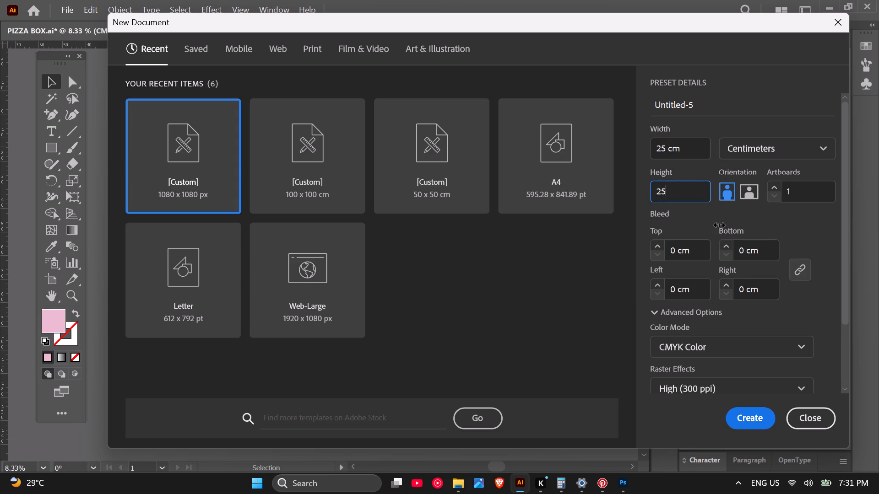
pyautogui.click(699, 194)
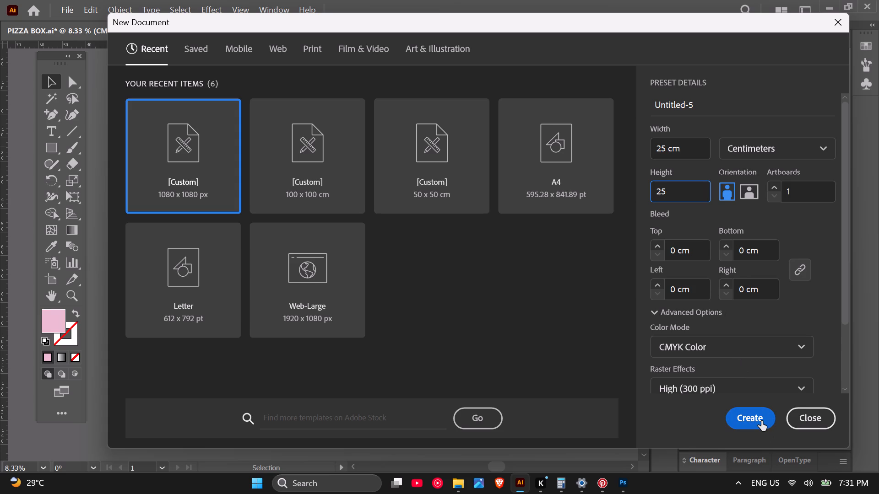
pyautogui.click(761, 421)
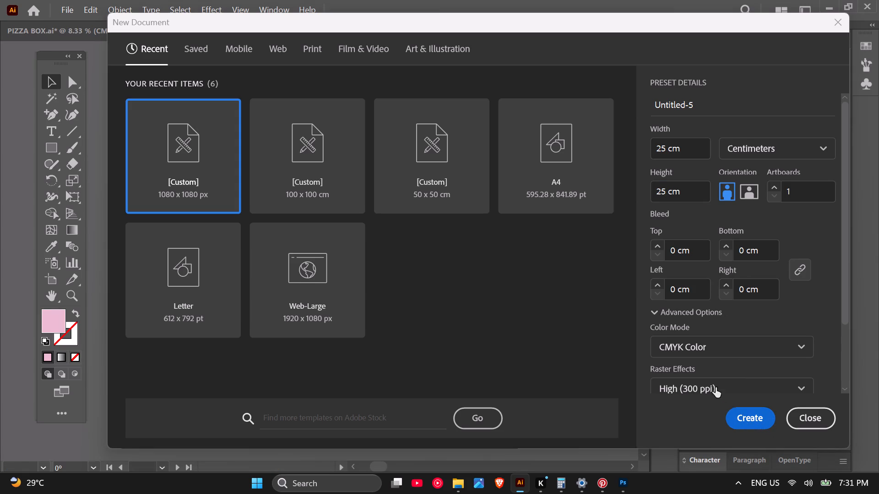
# Copy all FRONT and BACK dieline panels together with their labels from PIZZA BOX.ai.
pyautogui.scroll(-1, 522, 306)
pyautogui.scroll(1, 336, 288)
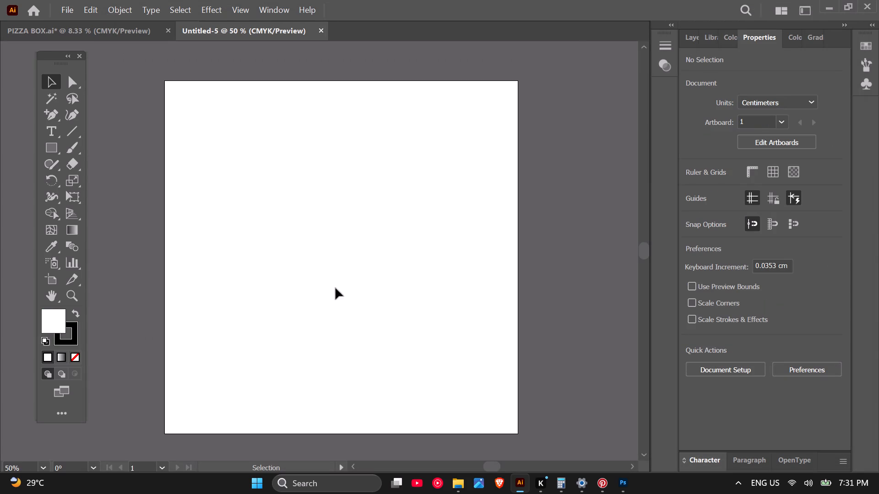
pyautogui.click(123, 25)
pyautogui.scroll(-2, 371, 135)
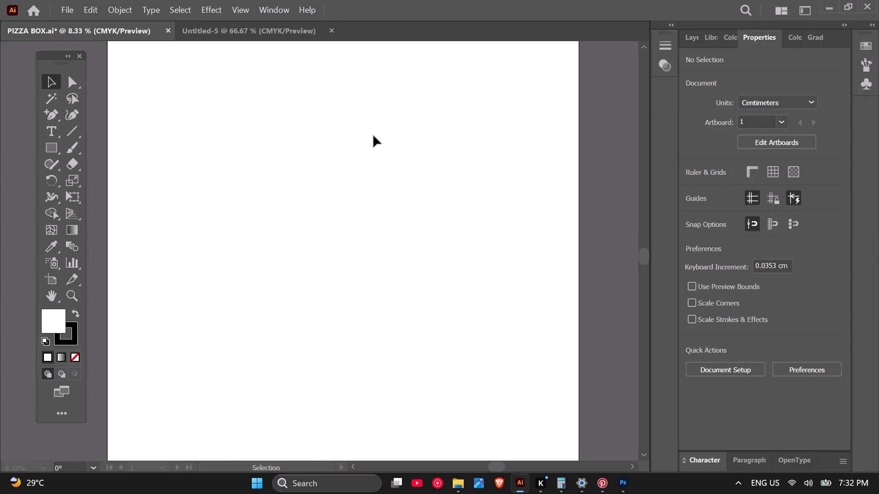
pyautogui.scroll(2, 364, 167)
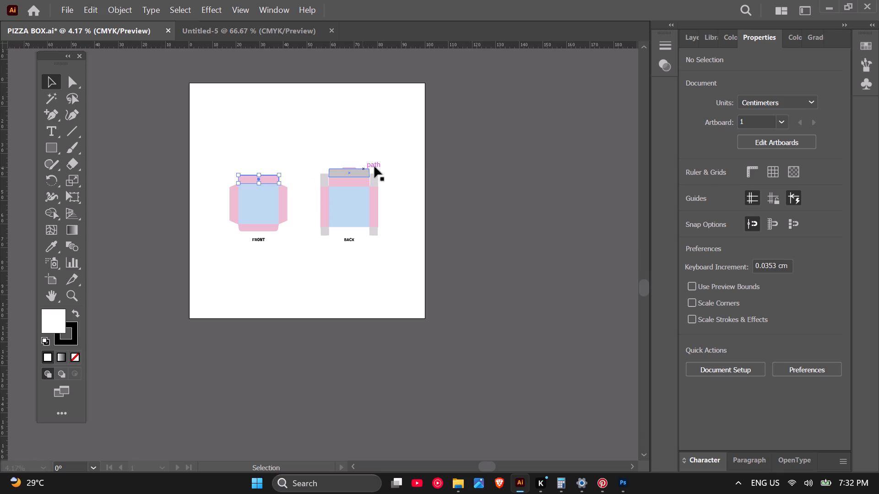
pyautogui.click(427, 167)
pyautogui.scroll(2, 426, 171)
pyautogui.scroll(-1, 435, 169)
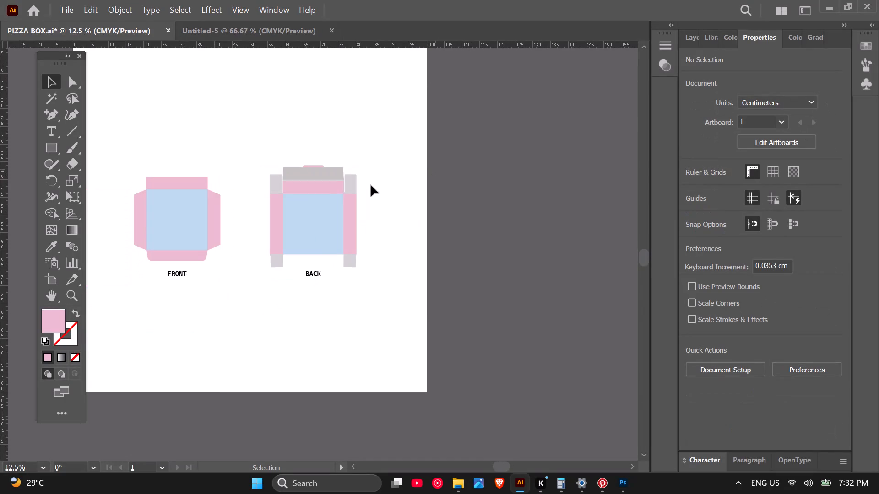
pyautogui.scroll(-2, 515, 167)
pyautogui.moveTo(227, 157); pyautogui.dragTo(455, 255)
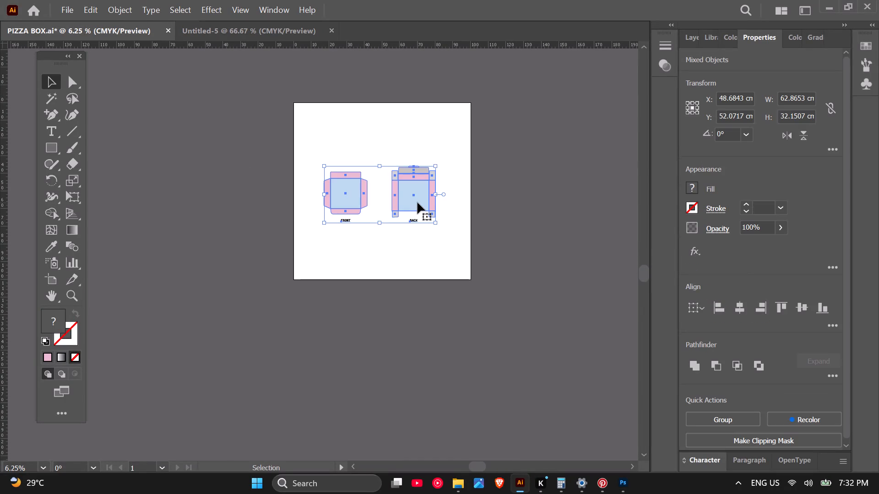
pyautogui.hotkey('ctrl', 'c')
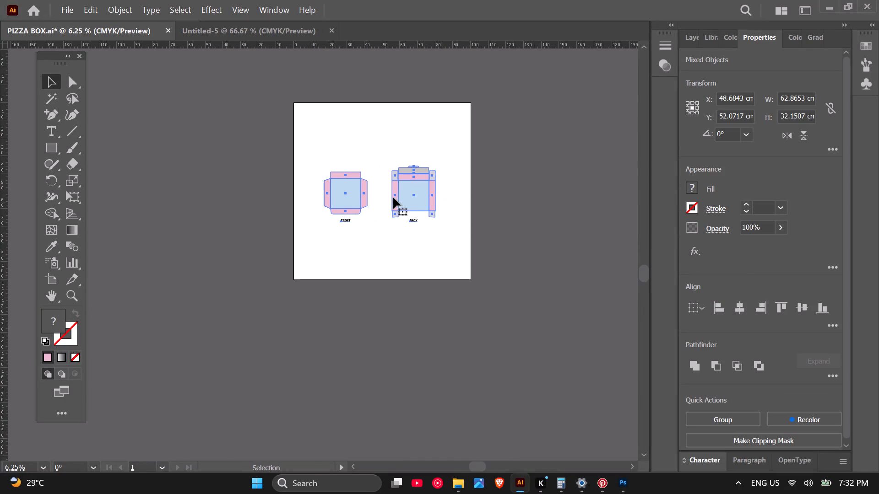
# Paste the copied FRONT and BACK dielines into the Untitled-5 document and leave them deselected.
pyautogui.click(266, 32)
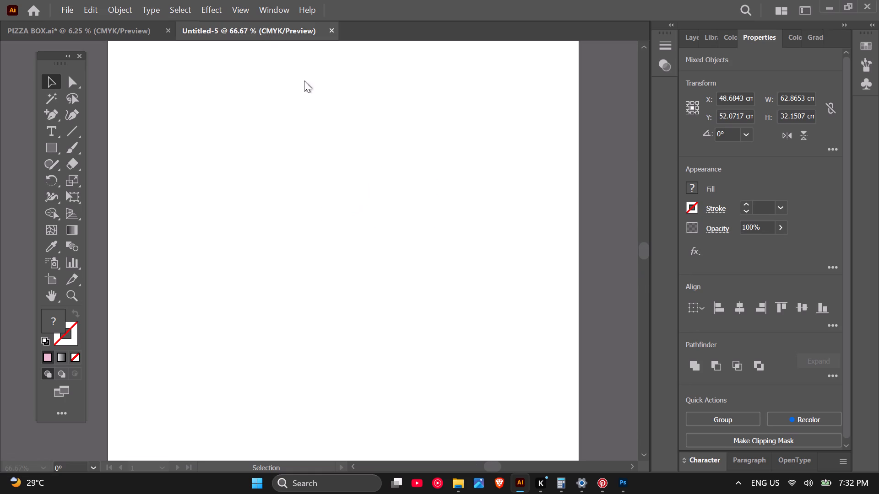
pyautogui.hotkey('ctrl', 'v')
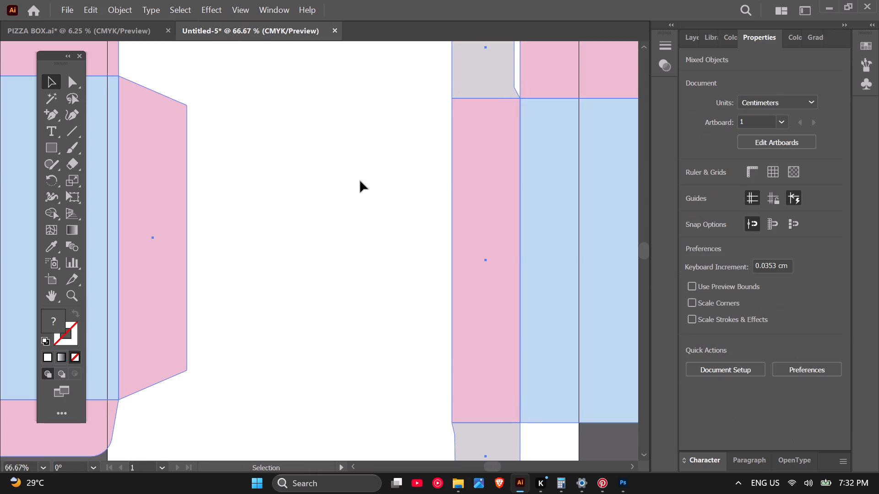
pyautogui.scroll(-6, 361, 181)
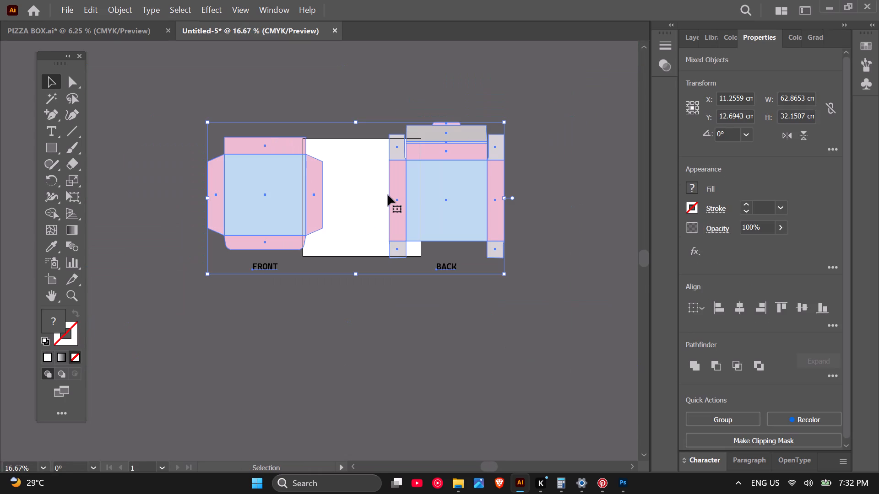
pyautogui.scroll(1, 389, 195)
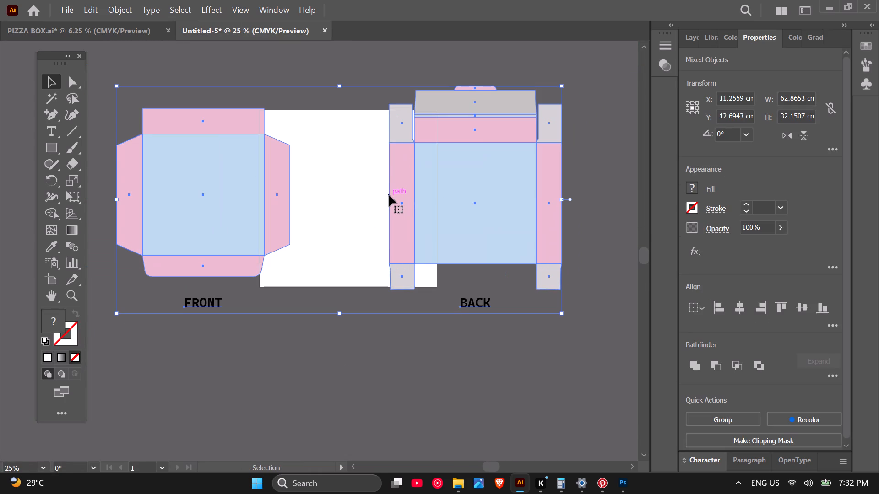
pyautogui.click(416, 66)
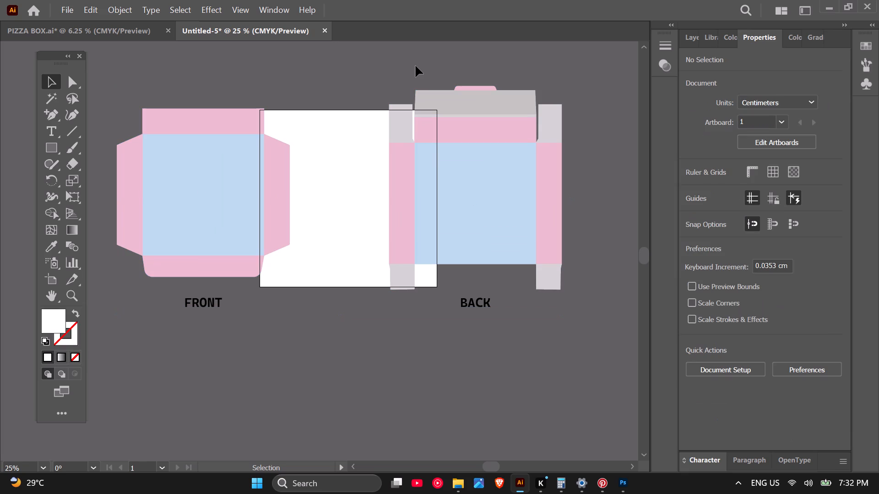
pyautogui.click(222, 147)
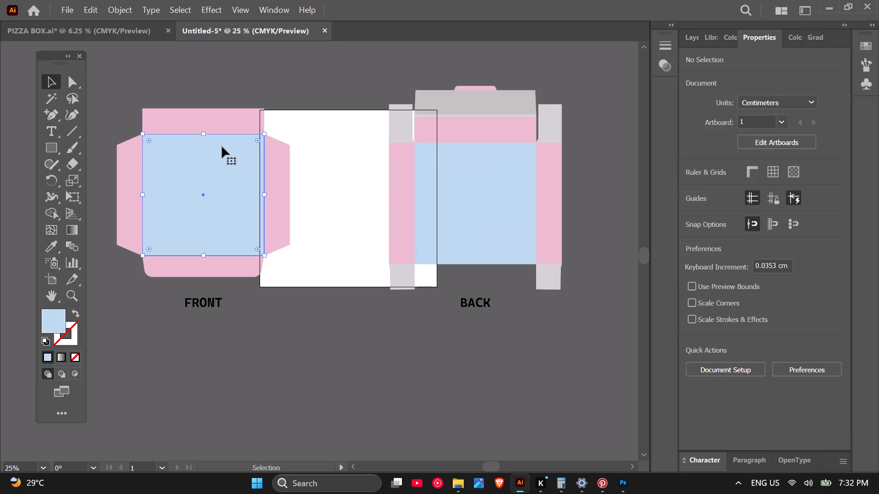
pyautogui.click(322, 146)
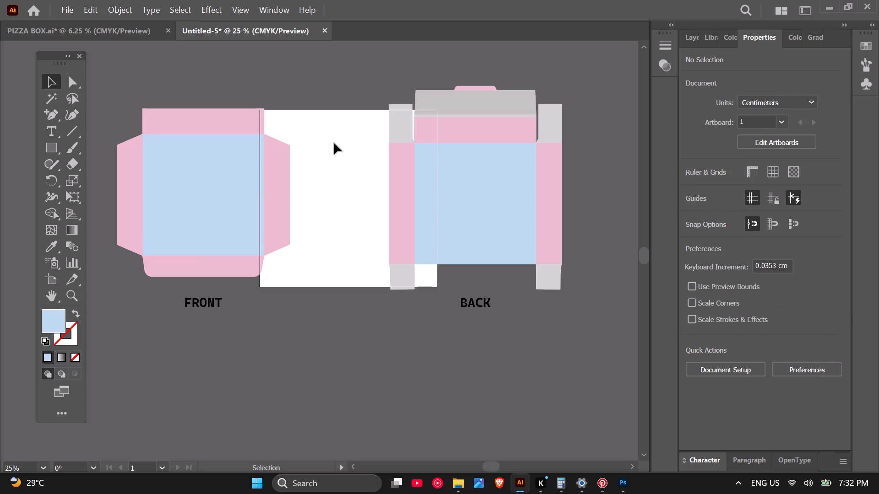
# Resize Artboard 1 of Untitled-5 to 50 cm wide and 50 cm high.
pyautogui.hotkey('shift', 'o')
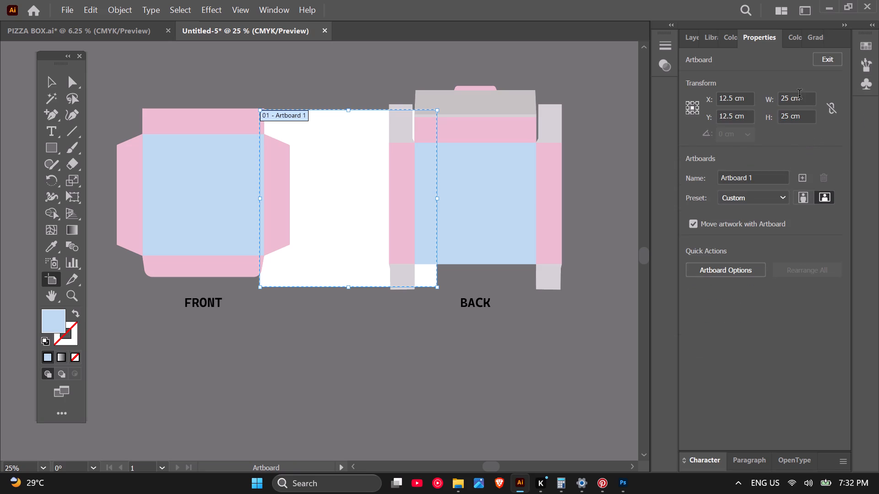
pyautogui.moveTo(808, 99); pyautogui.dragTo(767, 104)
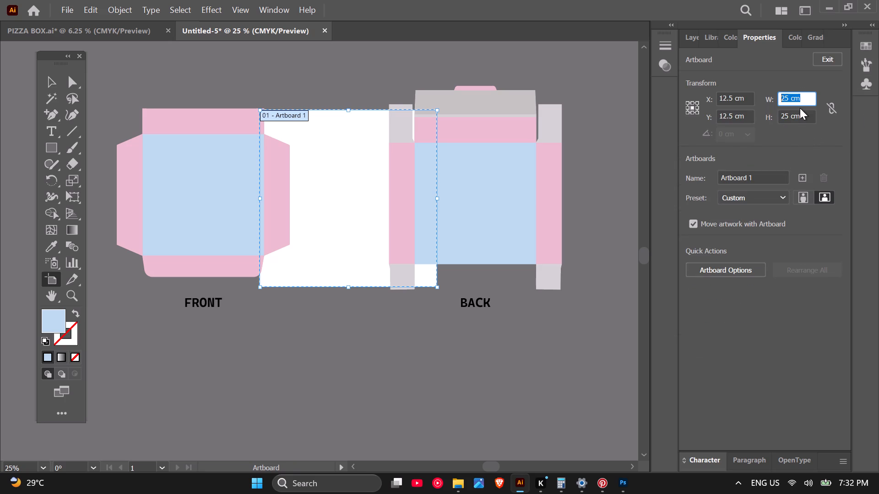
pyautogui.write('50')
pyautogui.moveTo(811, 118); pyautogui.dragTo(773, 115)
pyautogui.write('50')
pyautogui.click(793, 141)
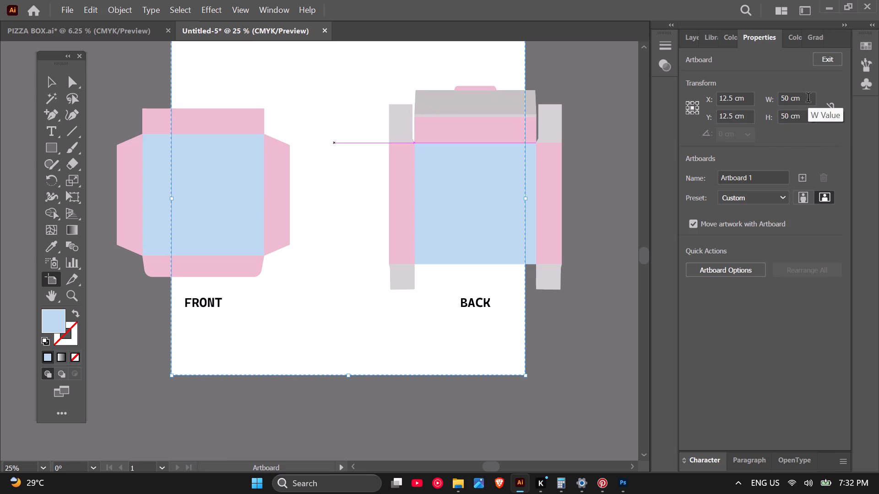
# Check the artboard size in PIZZA BOX.ai and set Artboard 1 of Untitled-5 to 100 cm wide by 100 cm high.
pyautogui.click(122, 24)
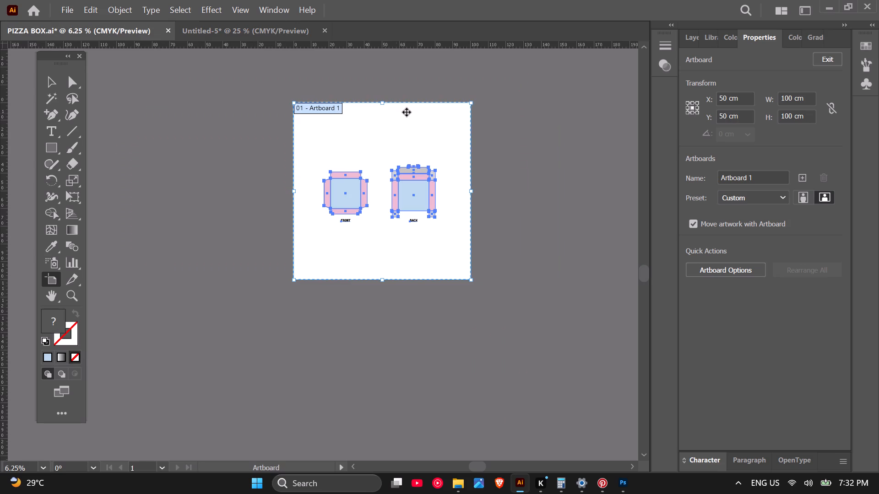
pyautogui.click(293, 32)
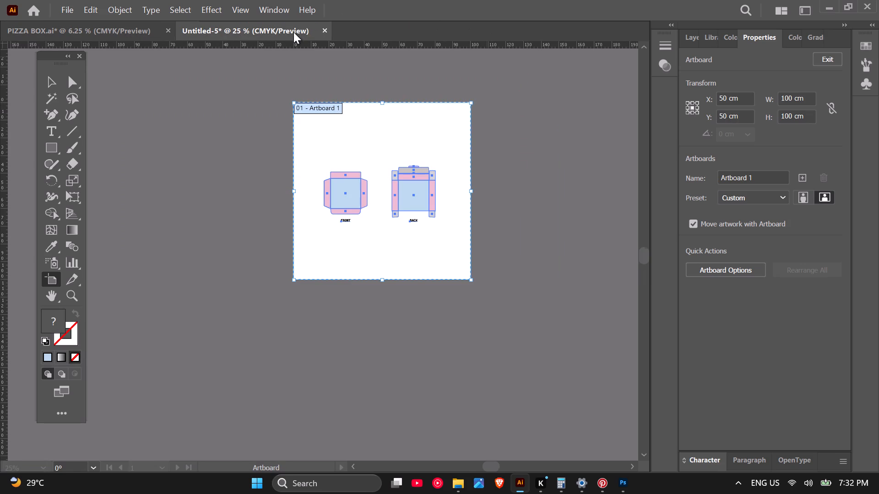
pyautogui.moveTo(808, 99); pyautogui.dragTo(756, 100)
pyautogui.write('100')
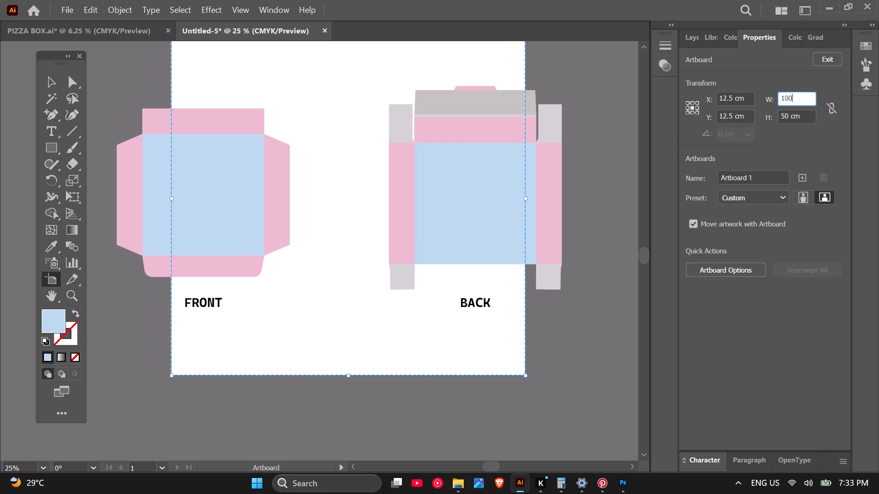
pyautogui.moveTo(806, 115); pyautogui.dragTo(785, 117)
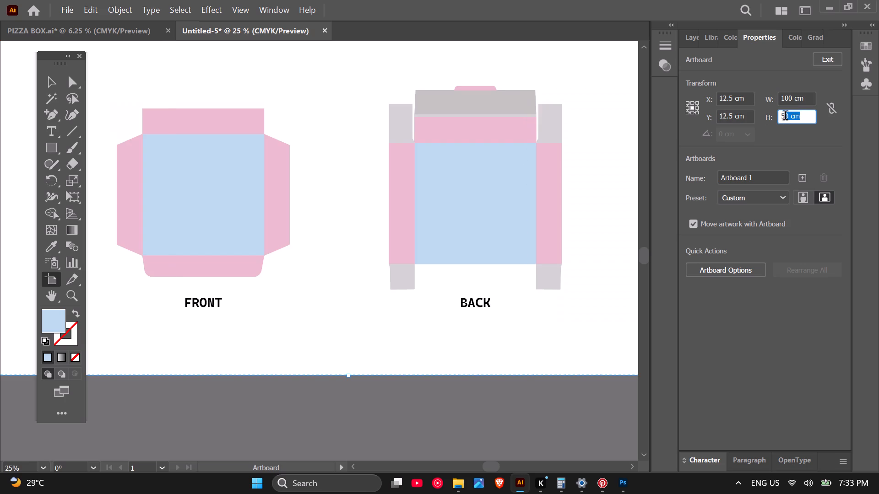
pyautogui.moveTo(785, 117); pyautogui.dragTo(772, 118)
pyautogui.write('100')
pyautogui.click(801, 153)
pyautogui.scroll(-4, 506, 272)
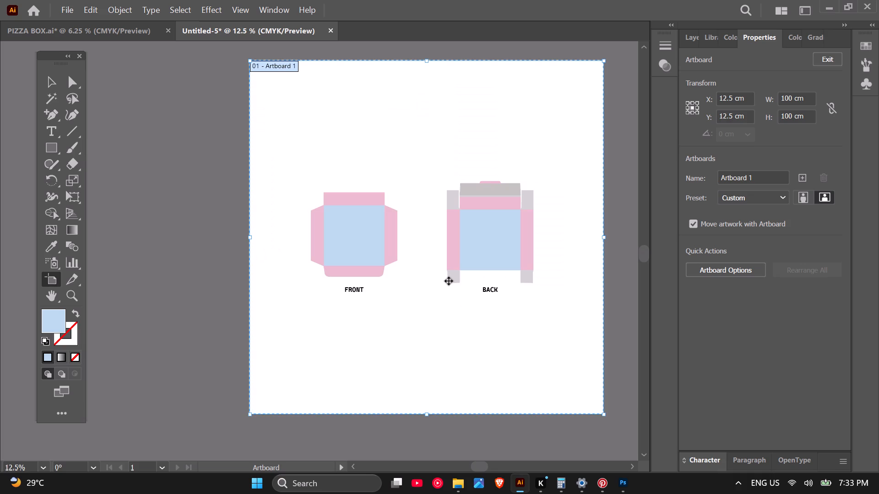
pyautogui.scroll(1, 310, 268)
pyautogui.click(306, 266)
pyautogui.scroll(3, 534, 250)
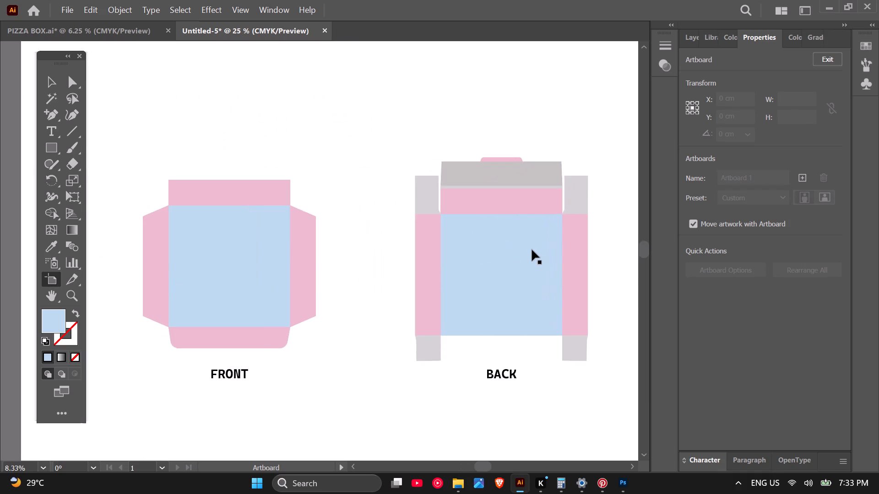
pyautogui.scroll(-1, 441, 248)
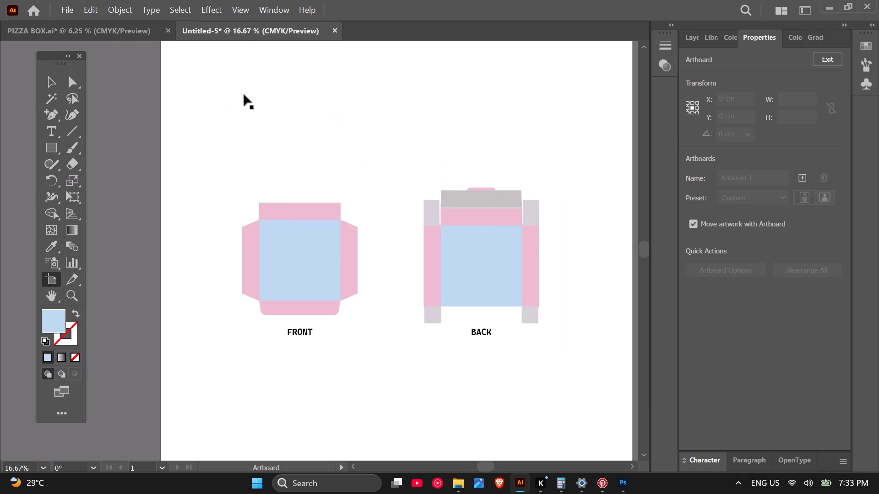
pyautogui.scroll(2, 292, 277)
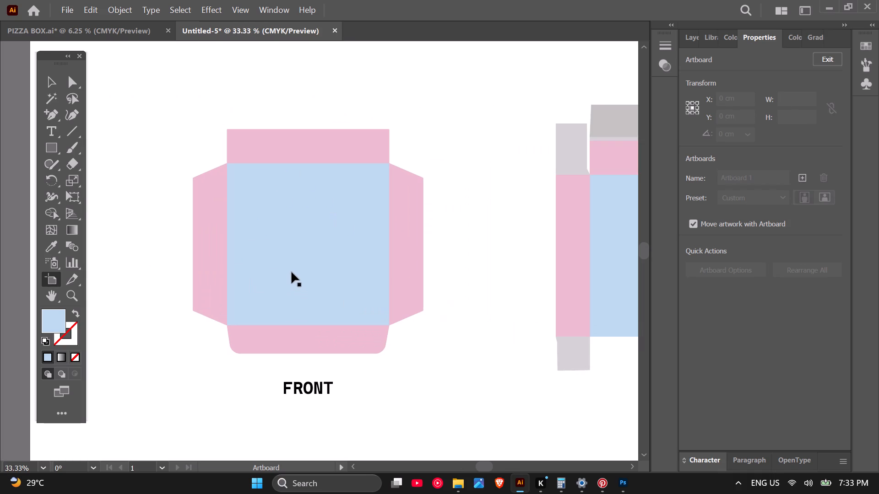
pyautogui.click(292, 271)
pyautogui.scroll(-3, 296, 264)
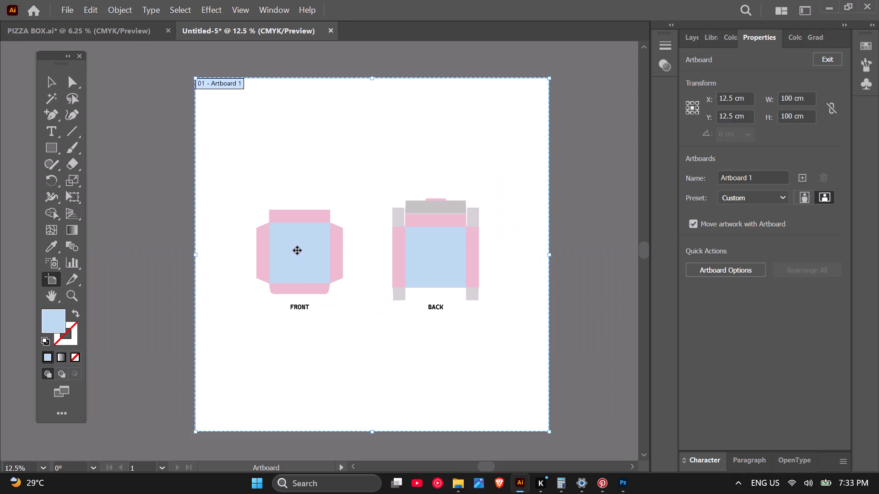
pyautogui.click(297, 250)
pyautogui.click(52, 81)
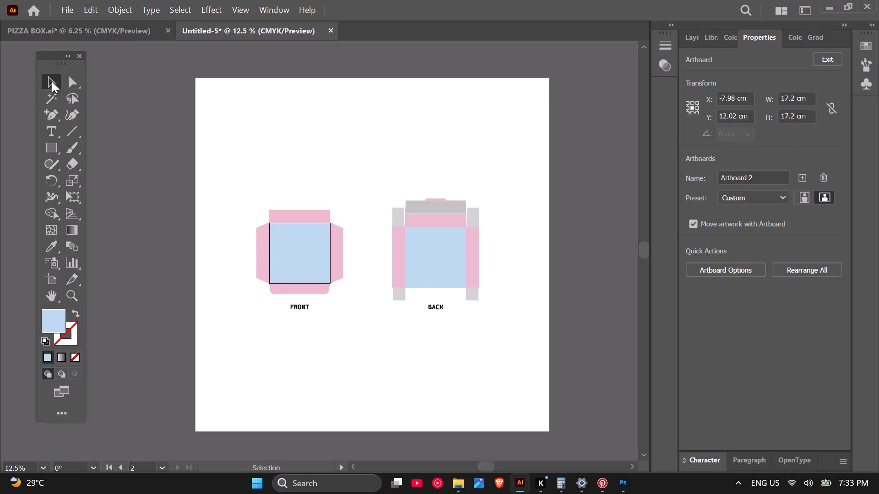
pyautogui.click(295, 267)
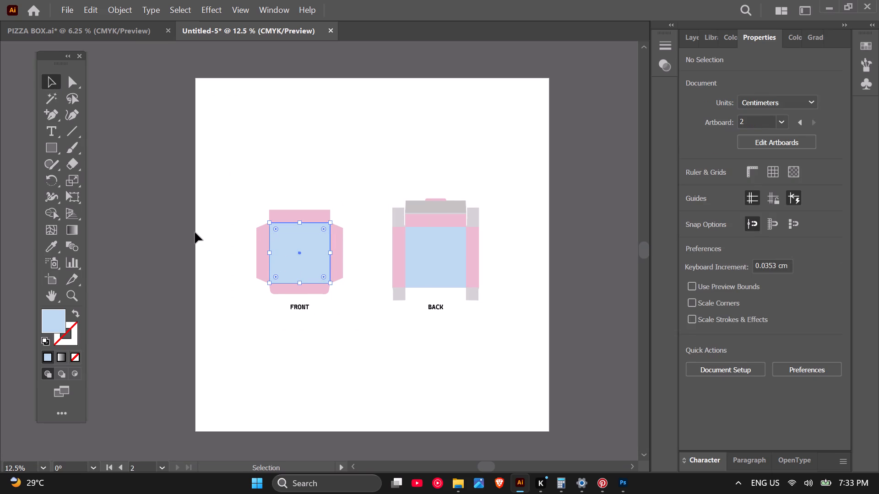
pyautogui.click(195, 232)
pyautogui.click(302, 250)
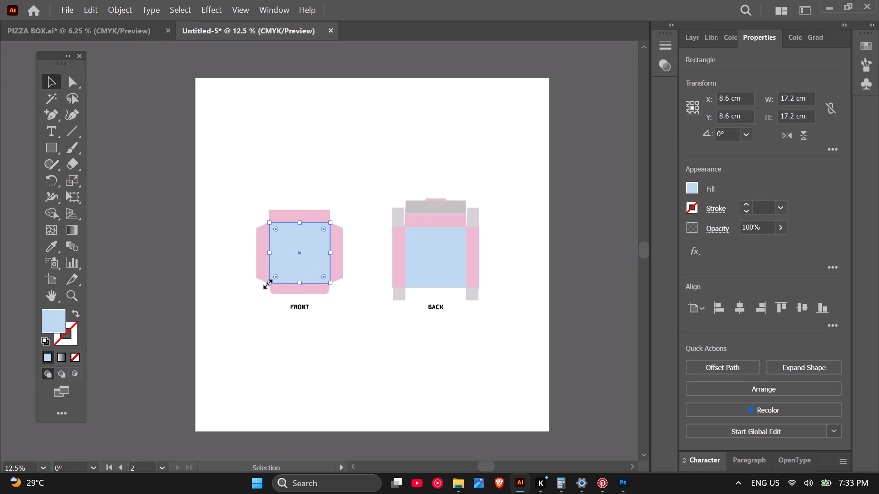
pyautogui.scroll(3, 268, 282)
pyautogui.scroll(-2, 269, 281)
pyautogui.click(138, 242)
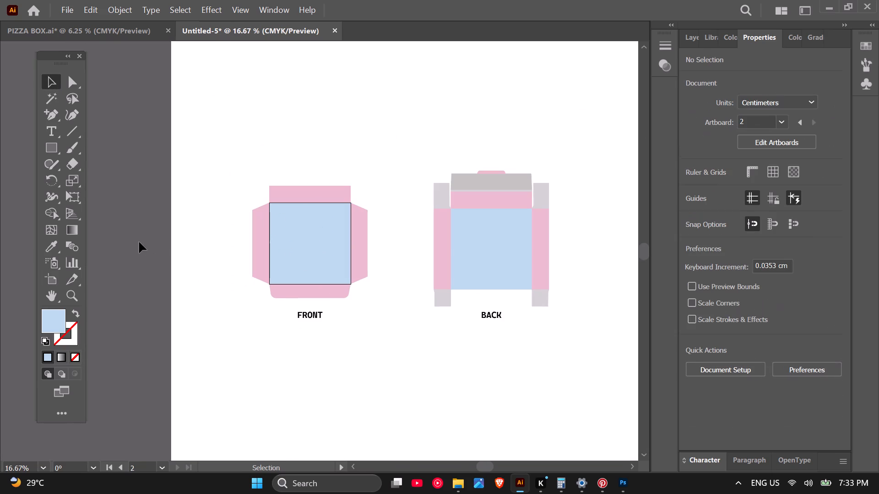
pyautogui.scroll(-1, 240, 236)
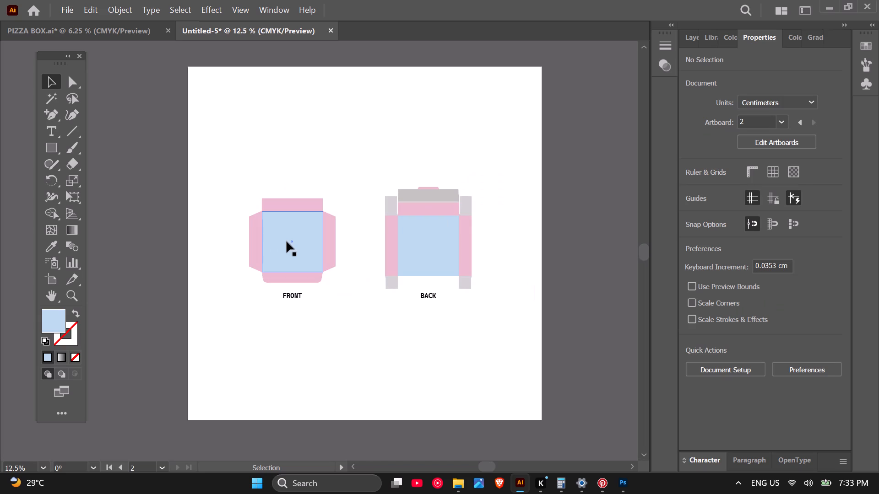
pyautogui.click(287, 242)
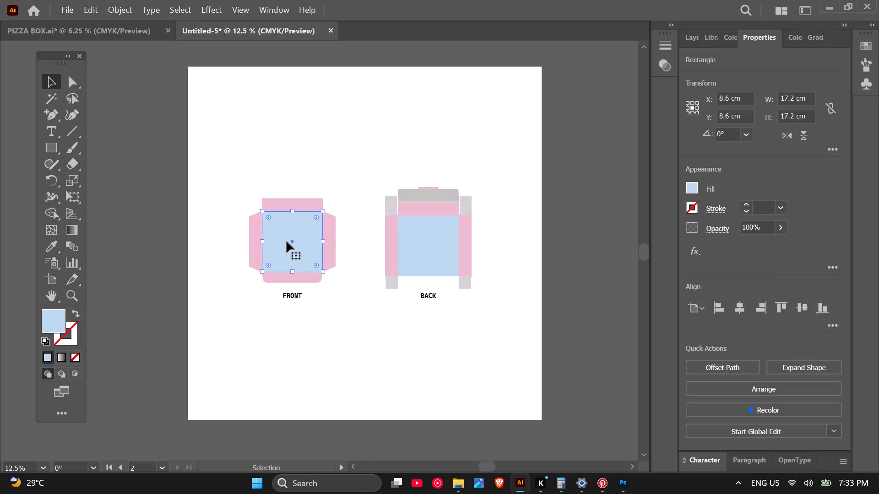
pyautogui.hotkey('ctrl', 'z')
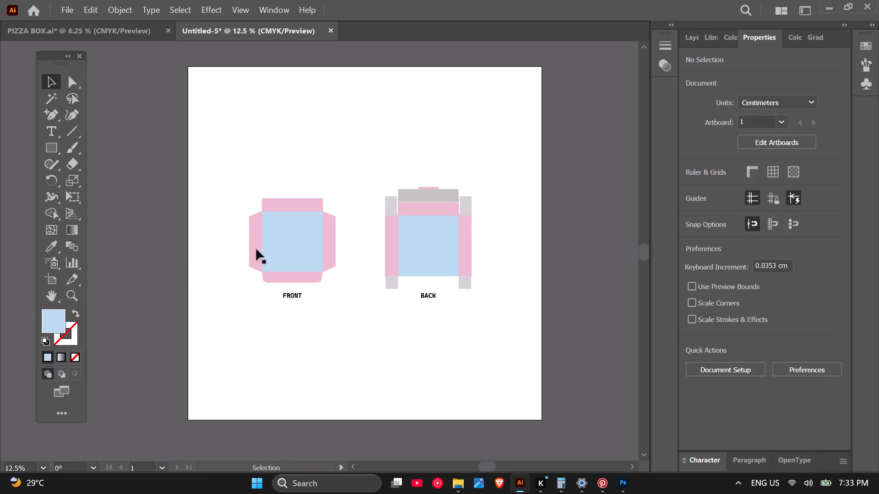
# Start placing a file and look through the my projects folder for the square Slice Home pizza box artwork.
pyautogui.click(277, 243)
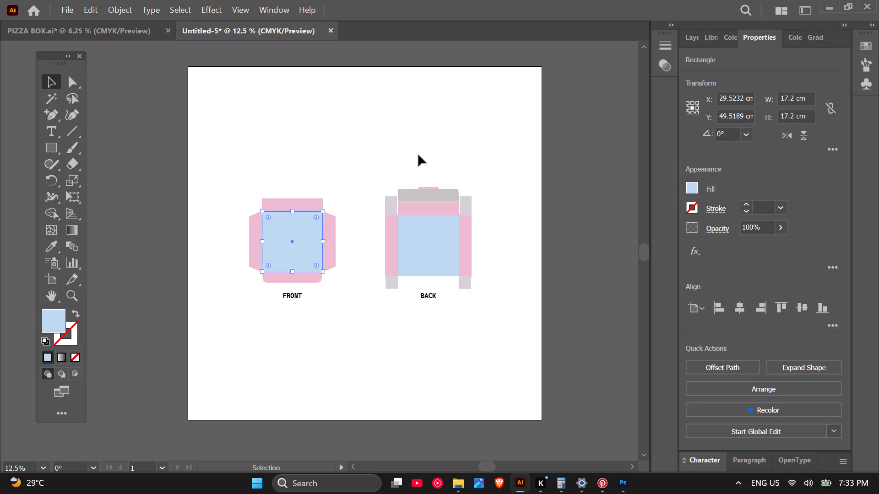
pyautogui.hotkey('ctrl', 'shift', 'p')
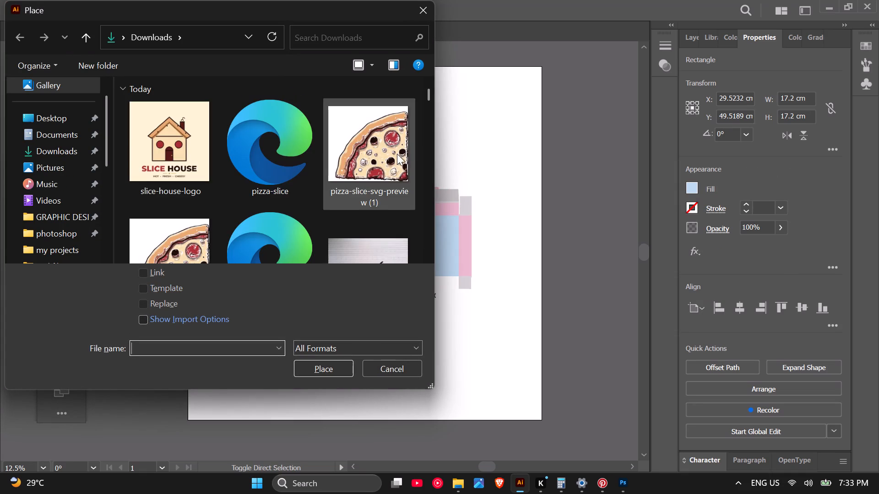
pyautogui.click(67, 246)
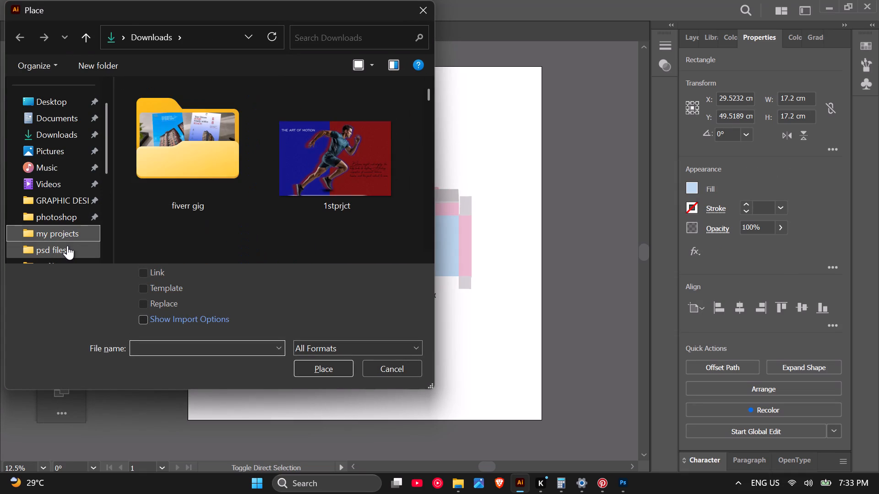
pyautogui.scroll(-6, 167, 192)
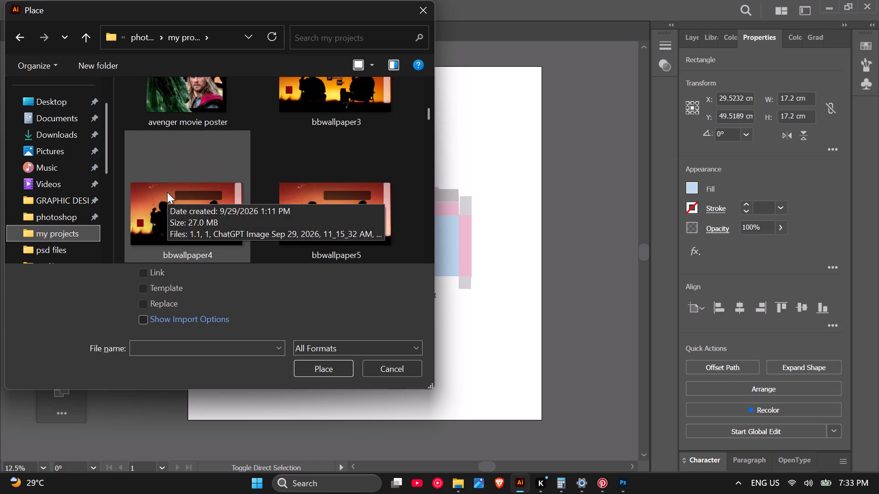
pyautogui.scroll(-9, 167, 192)
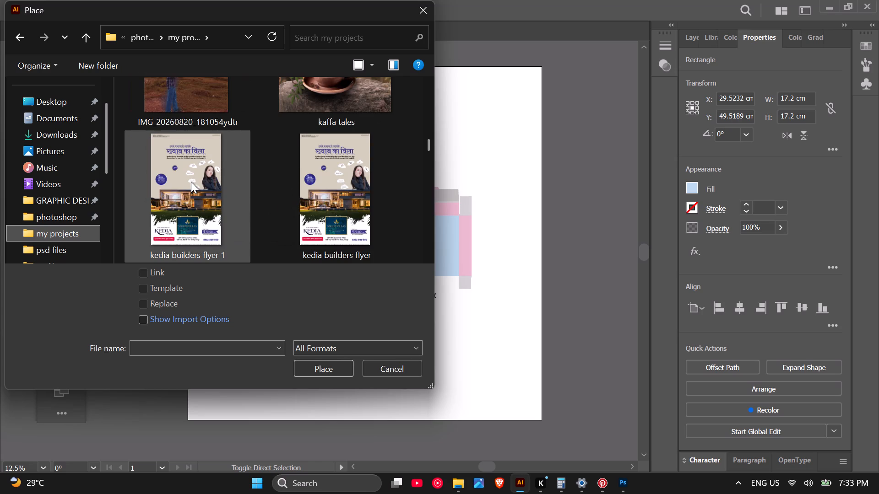
pyautogui.scroll(-4, 192, 181)
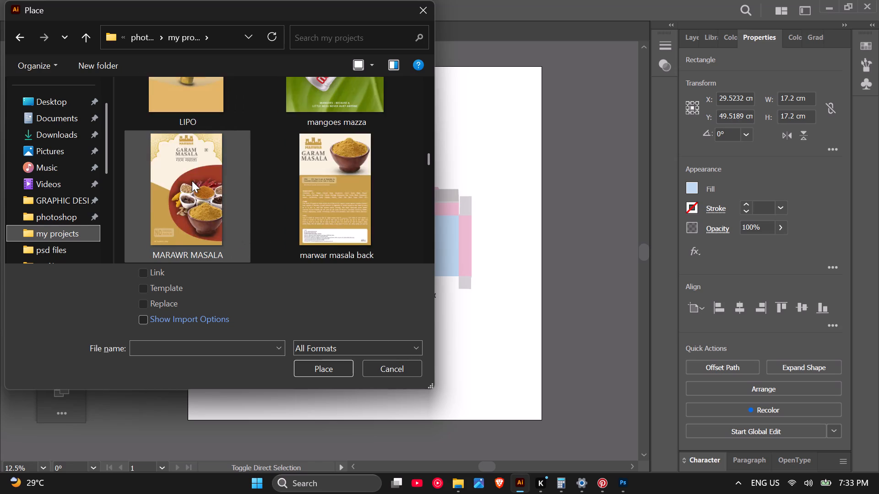
pyautogui.scroll(-2, 192, 181)
pyautogui.scroll(3, 192, 181)
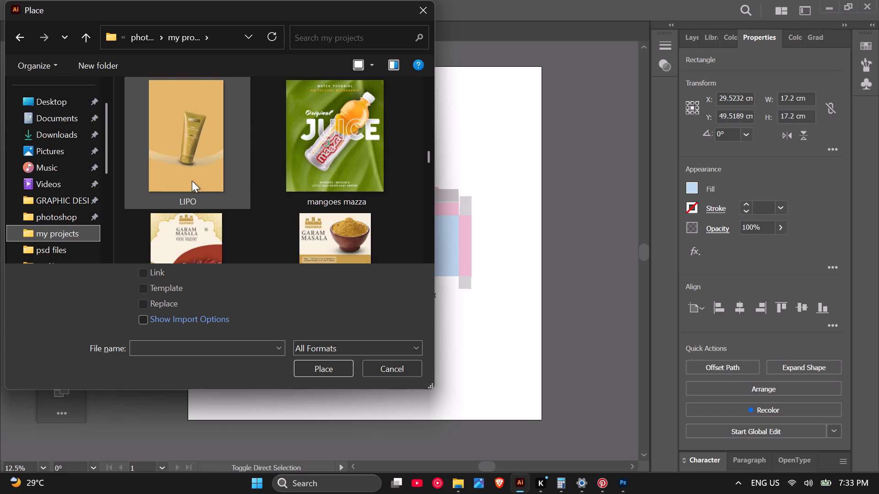
pyautogui.scroll(2, 192, 181)
pyautogui.scroll(-5, 191, 178)
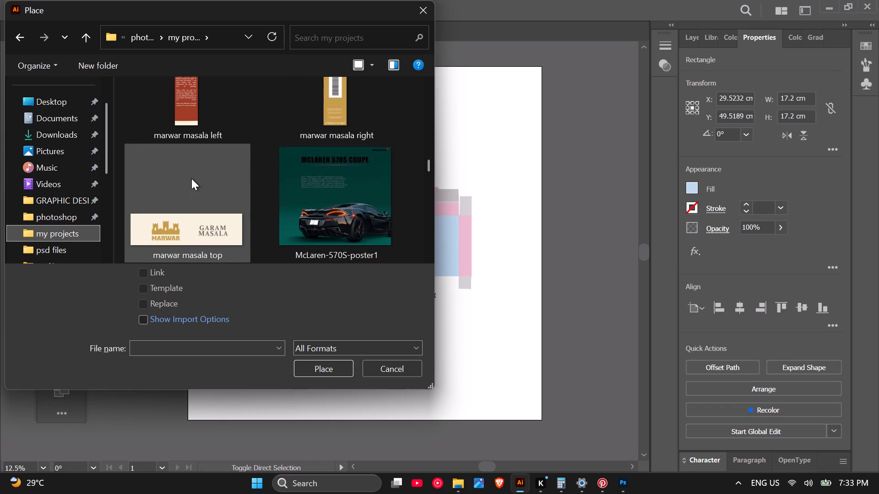
pyautogui.scroll(-1, 191, 178)
pyautogui.scroll(3, 191, 178)
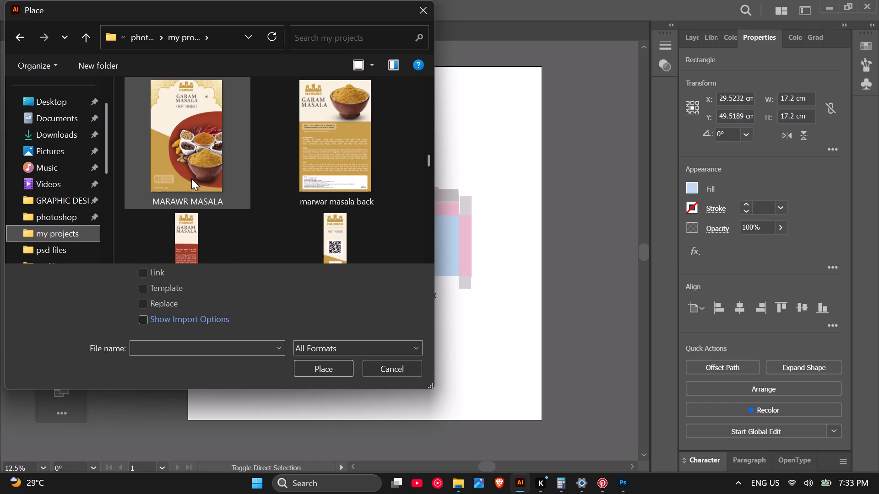
pyautogui.scroll(-6, 191, 178)
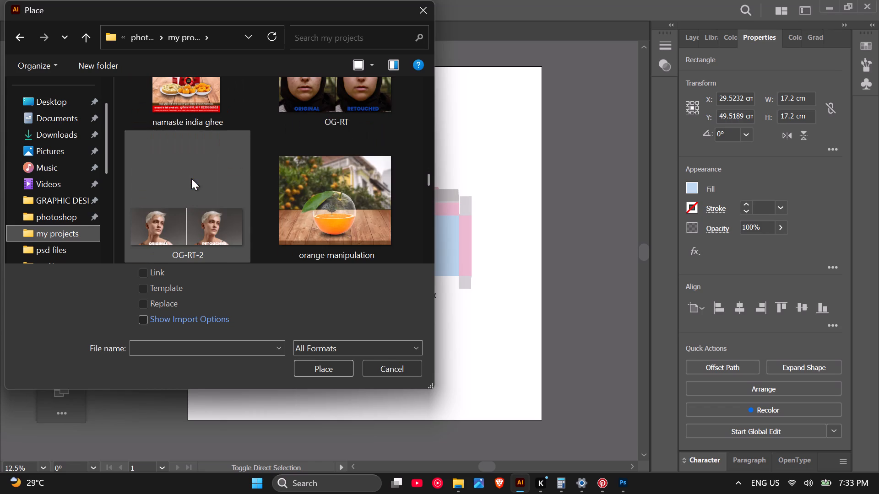
pyautogui.scroll(10, 191, 178)
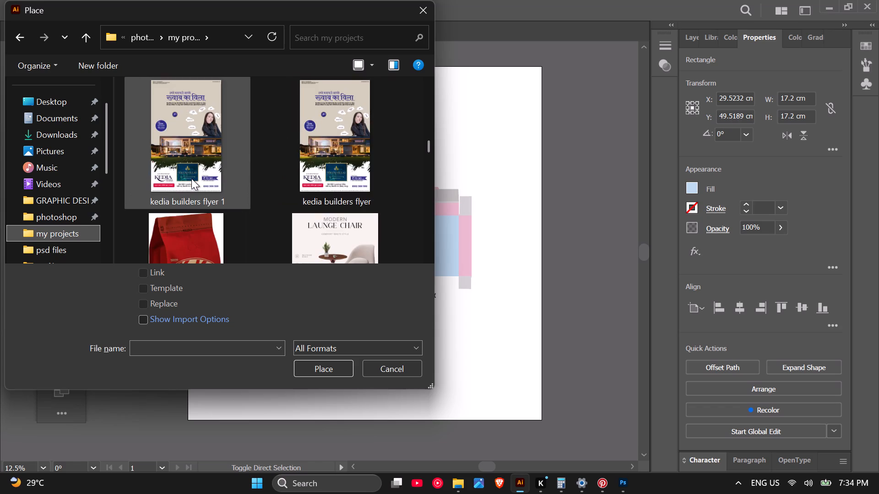
pyautogui.scroll(8, 191, 178)
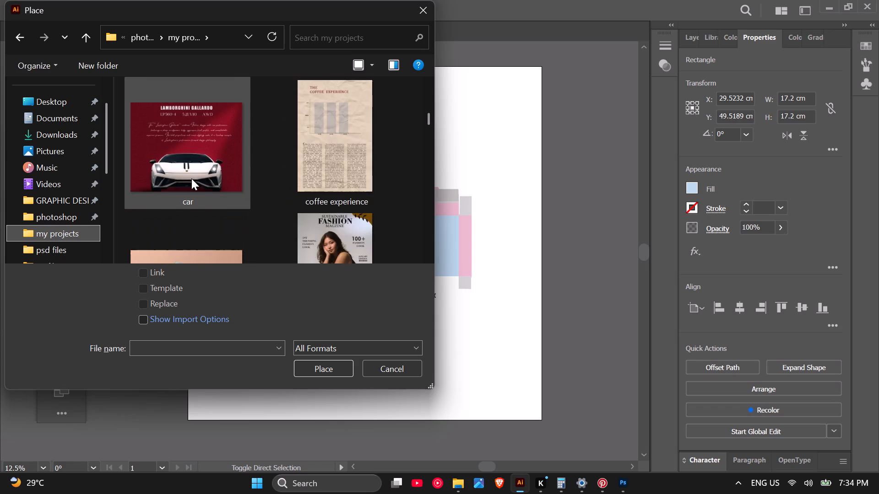
pyautogui.scroll(9, 191, 178)
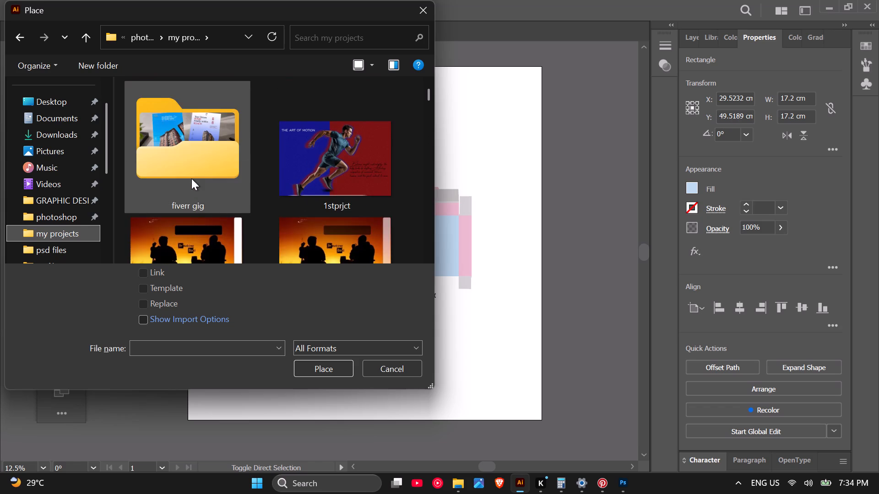
pyautogui.scroll(2, 191, 178)
pyautogui.scroll(-12, 191, 178)
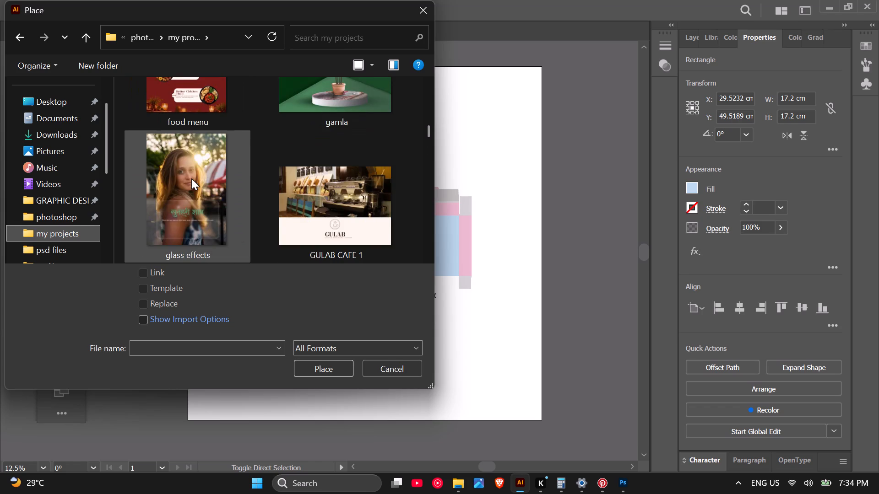
pyautogui.scroll(-10, 191, 178)
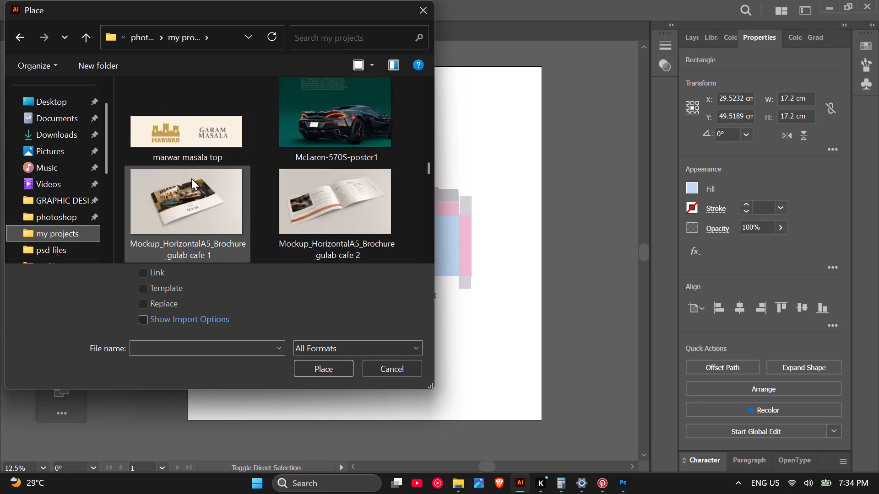
pyautogui.scroll(-6, 191, 178)
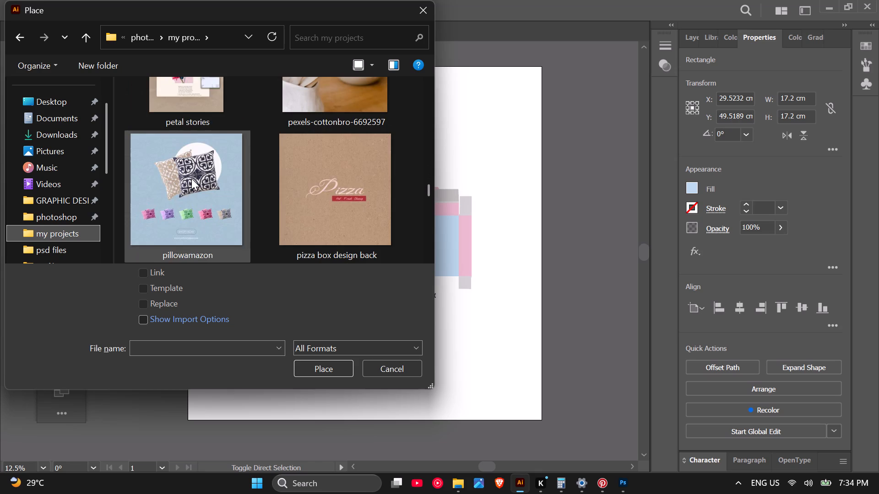
pyautogui.scroll(-2, 191, 178)
pyautogui.scroll(1, 191, 178)
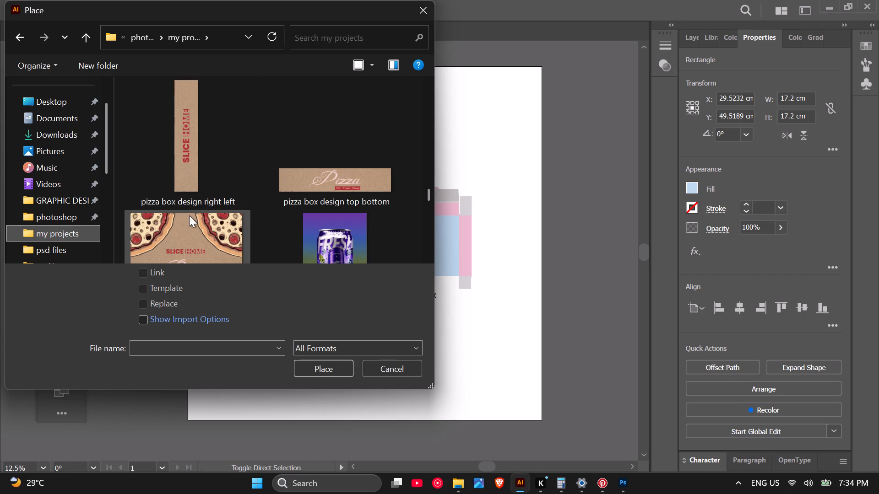
# Place the square Slice Home artwork with pizza corners over the blue FRONT panel, sized 17.2 by 17.2 cm, and deselect it.
pyautogui.click(189, 217)
pyautogui.click(332, 367)
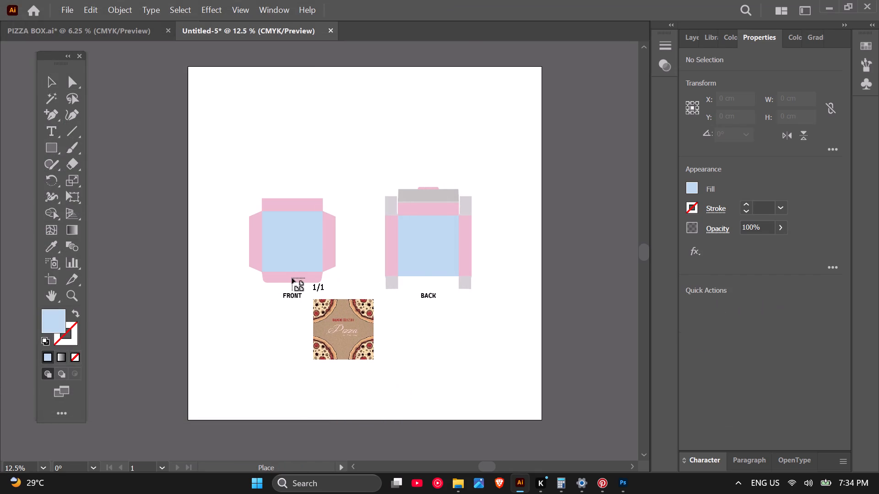
pyautogui.scroll(3, 290, 274)
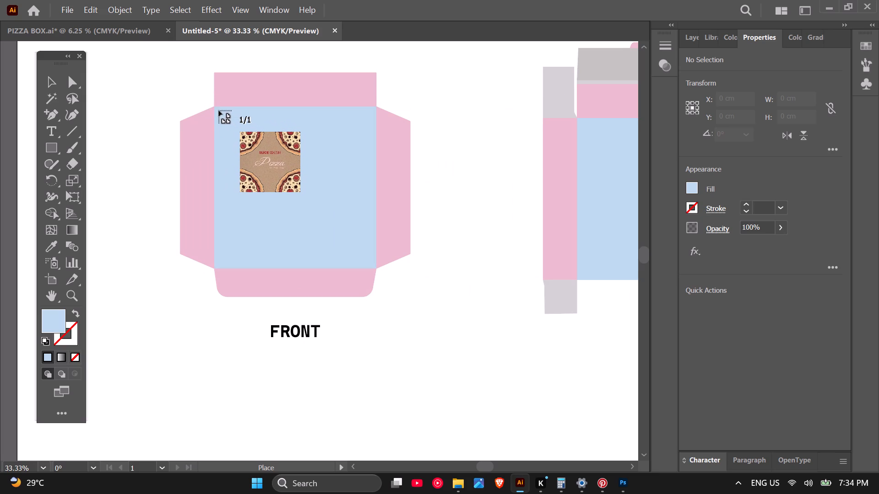
pyautogui.moveTo(215, 106); pyautogui.dragTo(358, 210)
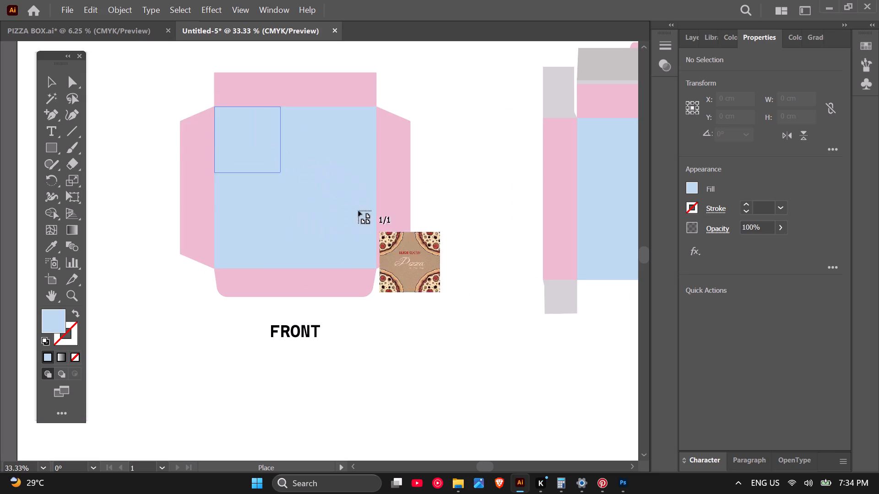
pyautogui.moveTo(358, 210); pyautogui.dragTo(450, 268)
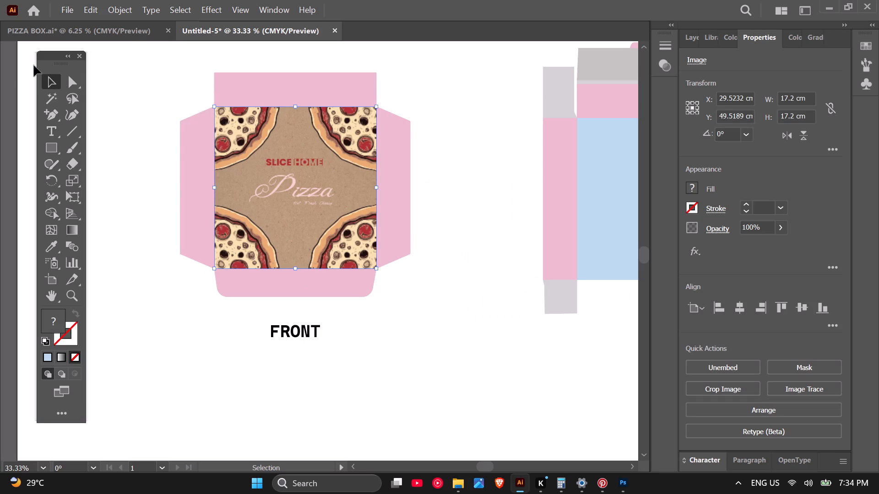
pyautogui.click(52, 81)
pyautogui.click(435, 269)
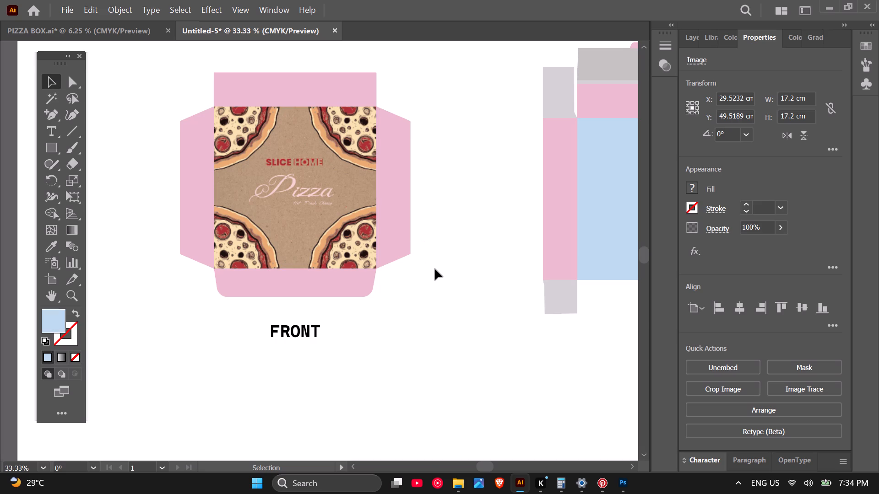
# Send the placed Slice Home artwork to the back, behind the blue FRONT panel.
pyautogui.click(358, 237)
pyautogui.rightClick(358, 237)
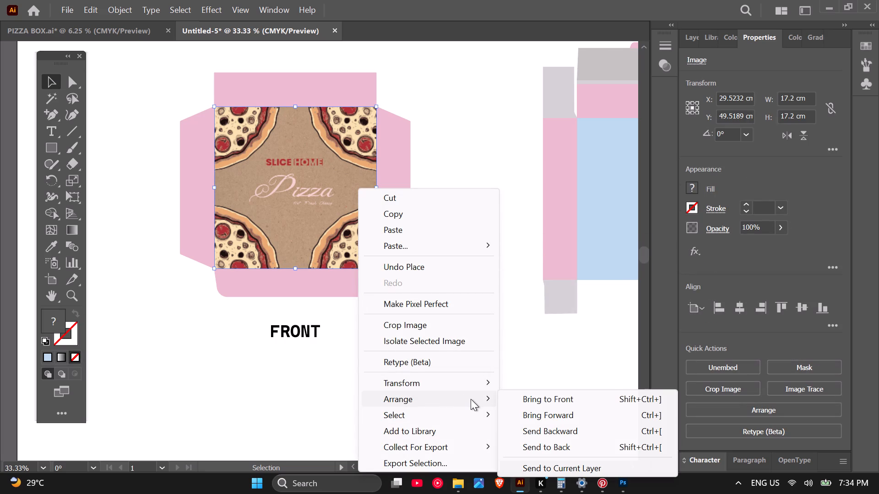
pyautogui.click(549, 442)
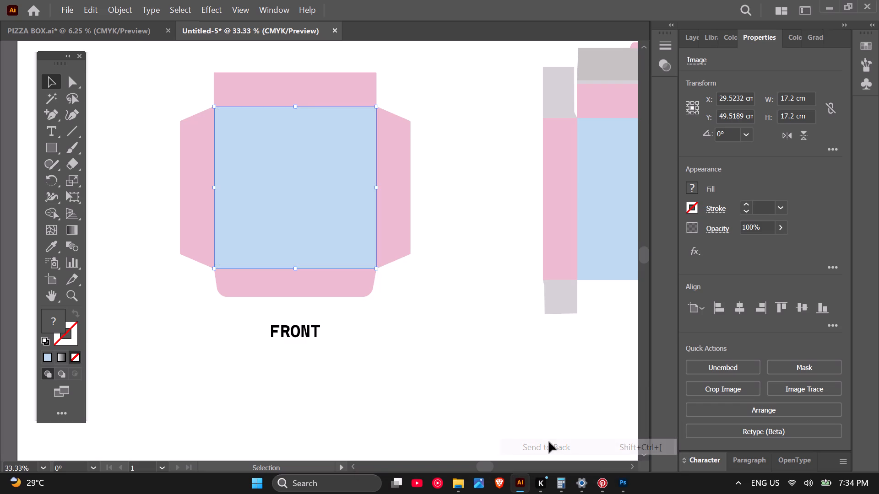
# Make a clipping mask from the blue FRONT panel and the Slice Home artwork behind it, and deselect the result.
pyautogui.click(434, 391)
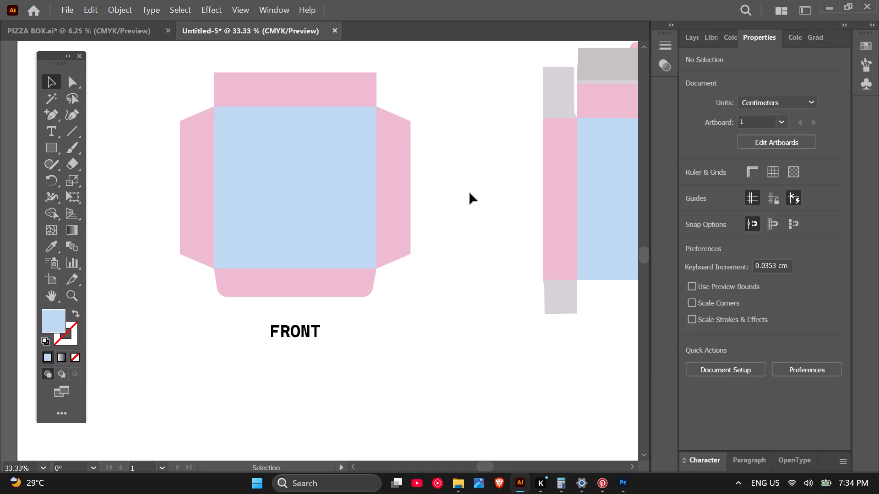
pyautogui.keyDown('shift'); pyautogui.moveTo(470, 193); pyautogui.dragTo(308, 199); pyautogui.keyUp('shift')
pyautogui.keyDown('shift'); pyautogui.click(386, 213); pyautogui.keyUp('shift')
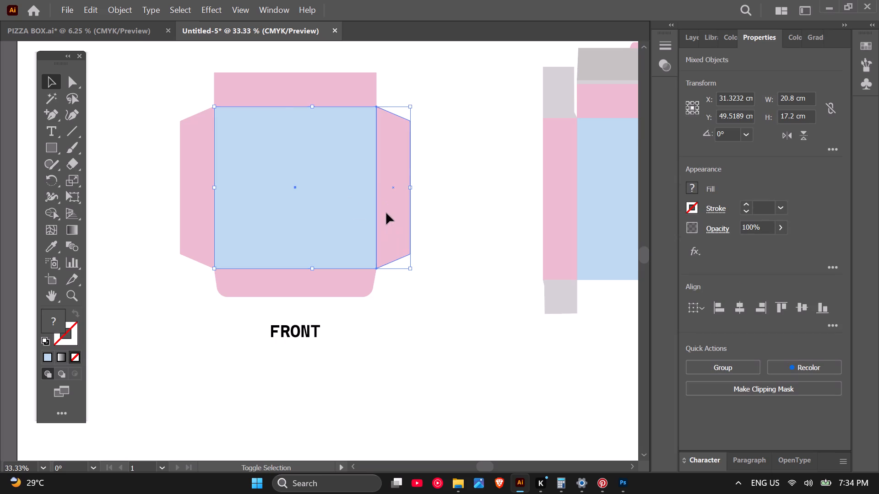
pyautogui.rightClick(326, 220)
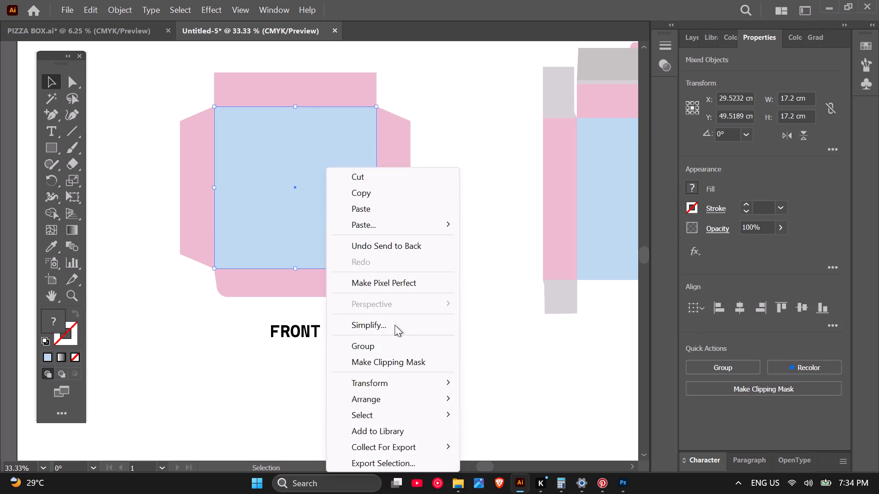
pyautogui.click(397, 358)
pyautogui.click(397, 358)
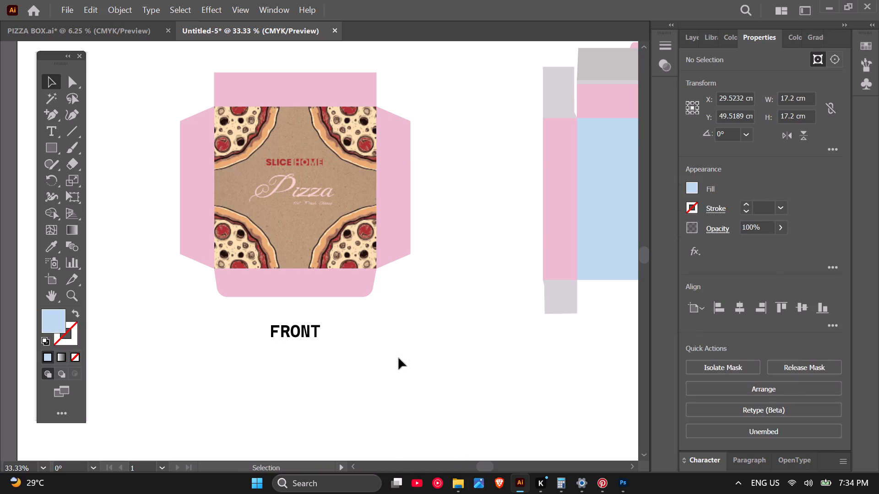
# Start placing a file for the BACK panel and load "pizza box design back" from the my projects folder.
pyautogui.scroll(4, 370, 259)
pyautogui.scroll(-3, 380, 256)
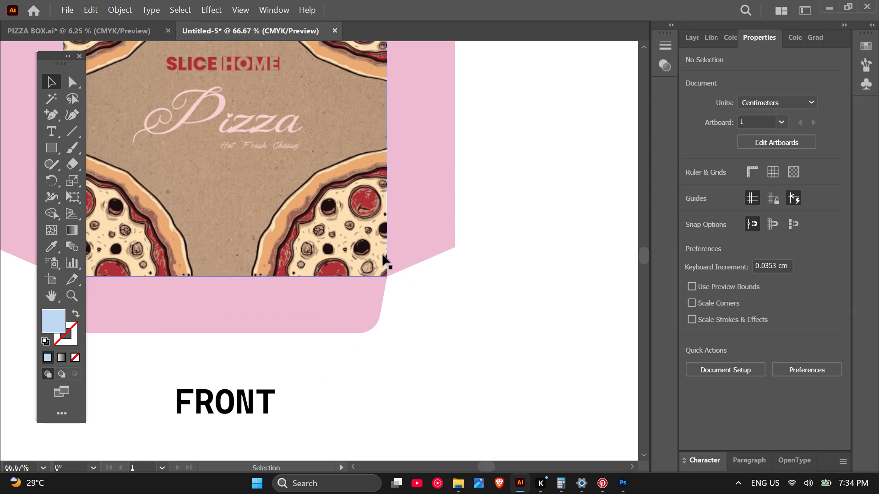
pyautogui.scroll(-1, 383, 255)
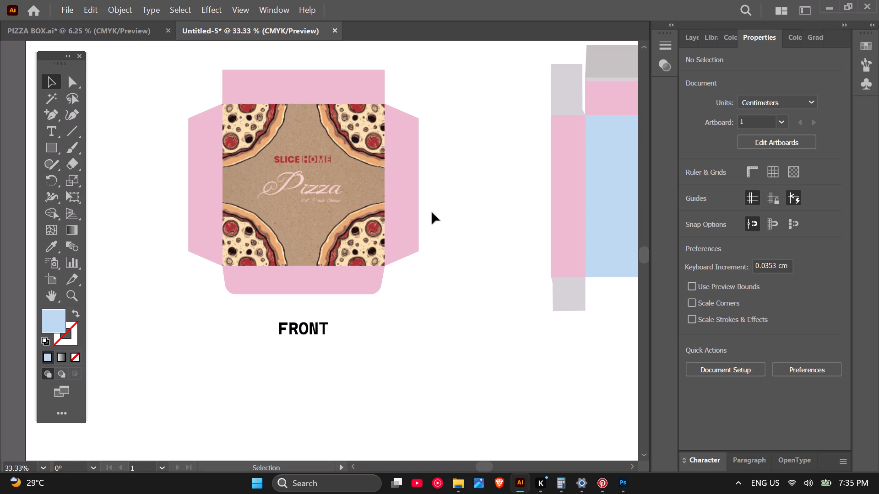
pyautogui.scroll(-1, 290, 122)
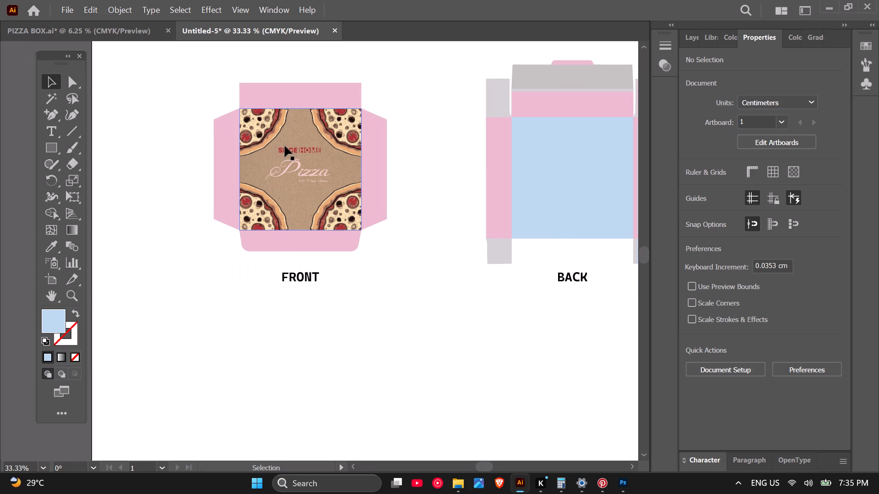
pyautogui.scroll(-1, 285, 147)
pyautogui.click(446, 158)
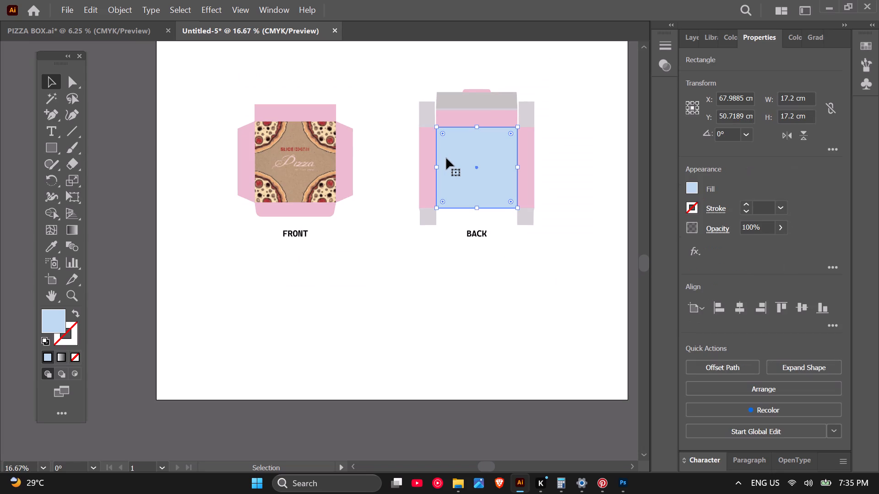
pyautogui.hotkey('ctrl', 'shift', 'p')
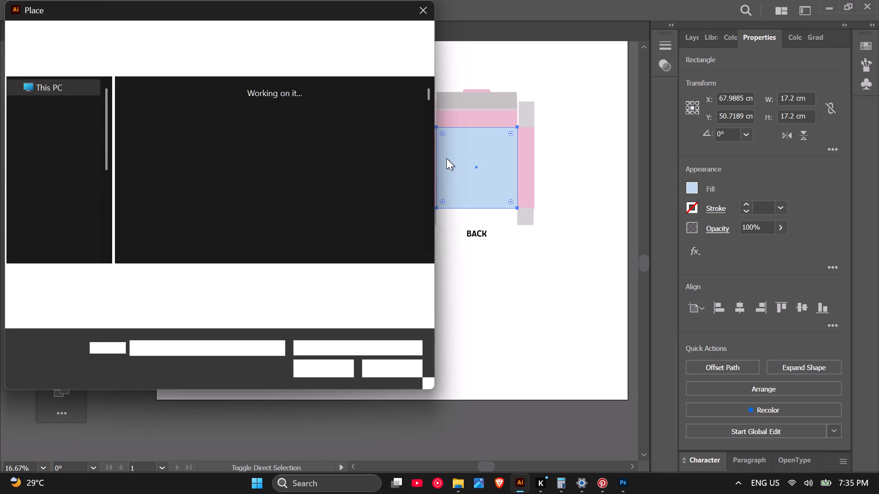
pyautogui.scroll(-7, 293, 158)
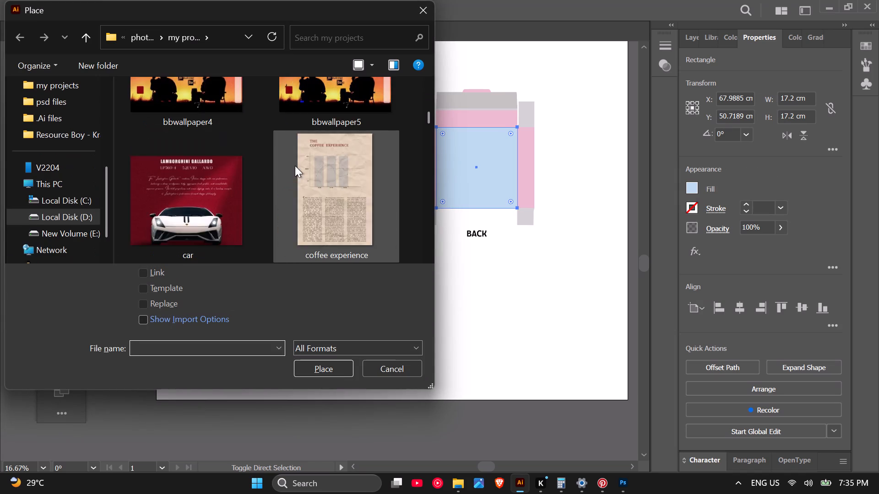
pyautogui.scroll(-5, 295, 166)
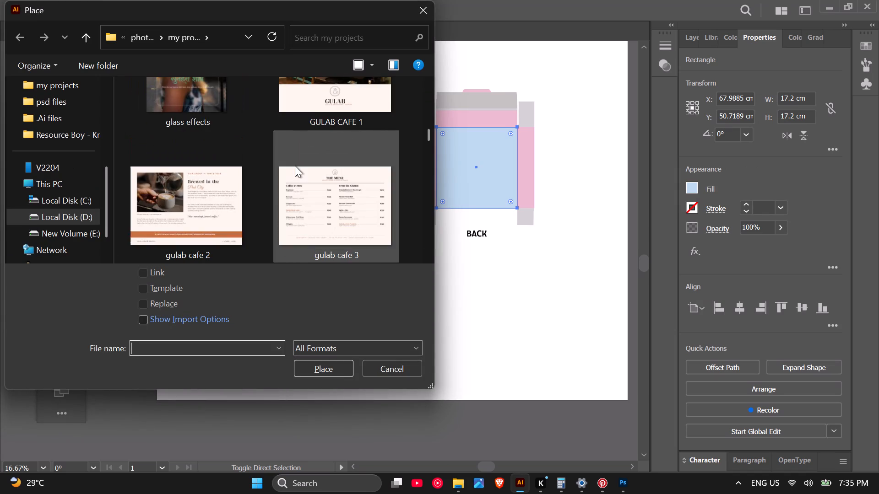
pyautogui.scroll(-4, 295, 166)
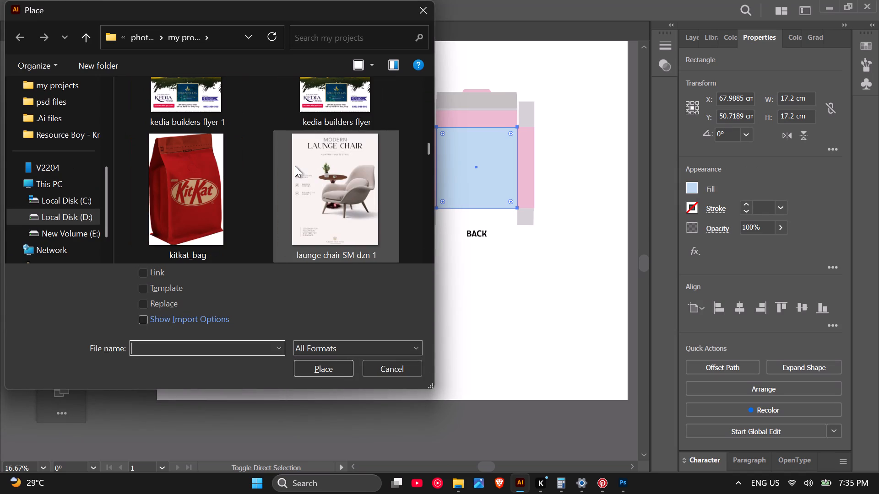
pyautogui.scroll(-3, 295, 166)
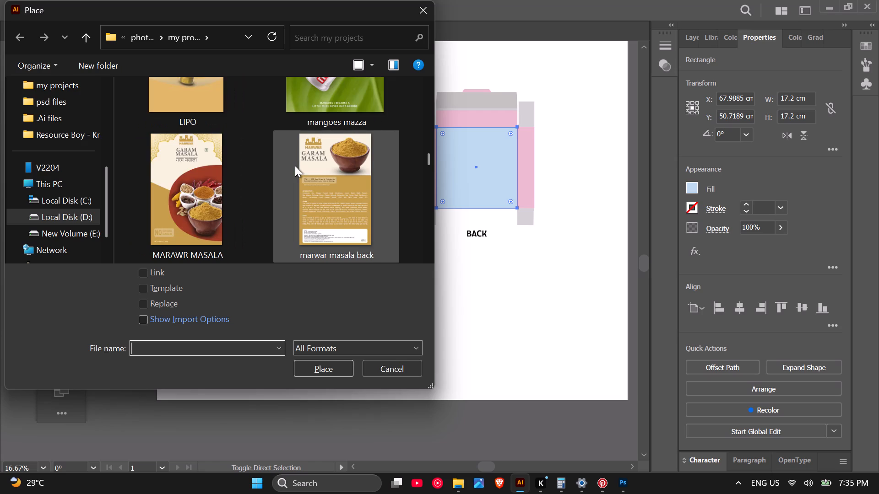
pyautogui.scroll(-4, 295, 166)
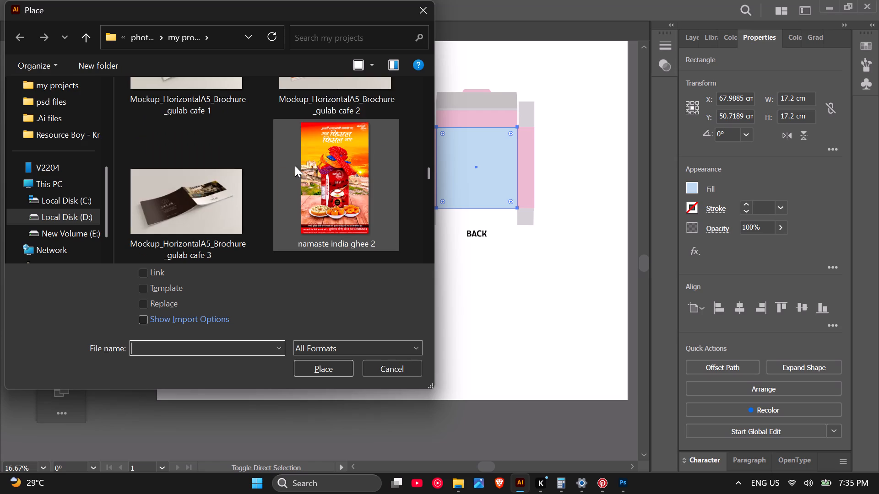
pyautogui.scroll(-3, 295, 166)
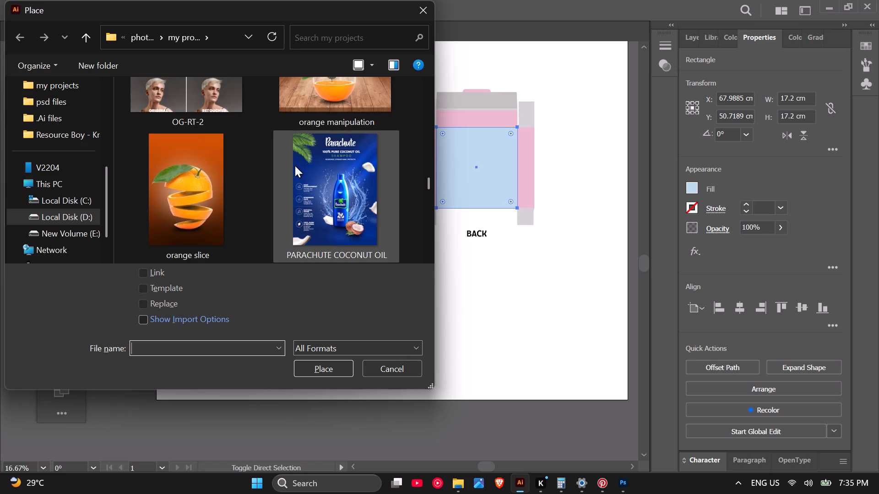
pyautogui.scroll(-3, 295, 166)
pyautogui.scroll(1, 295, 166)
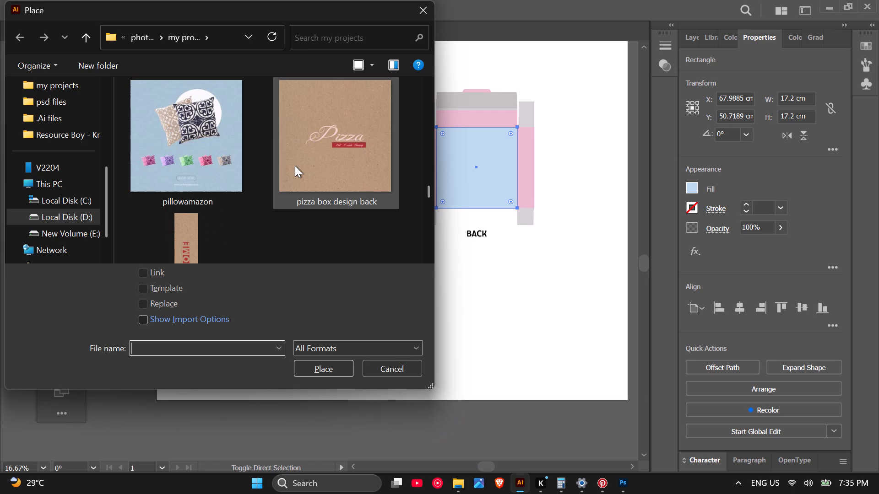
pyautogui.click(298, 160)
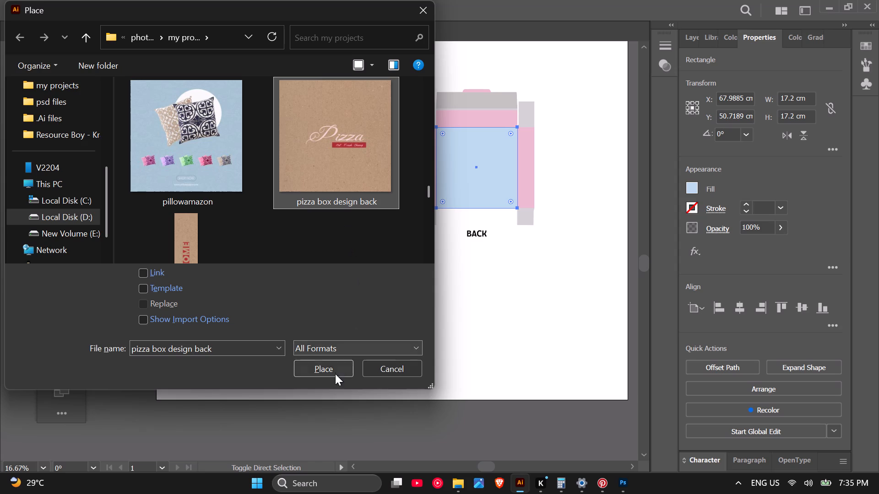
pyautogui.click(335, 374)
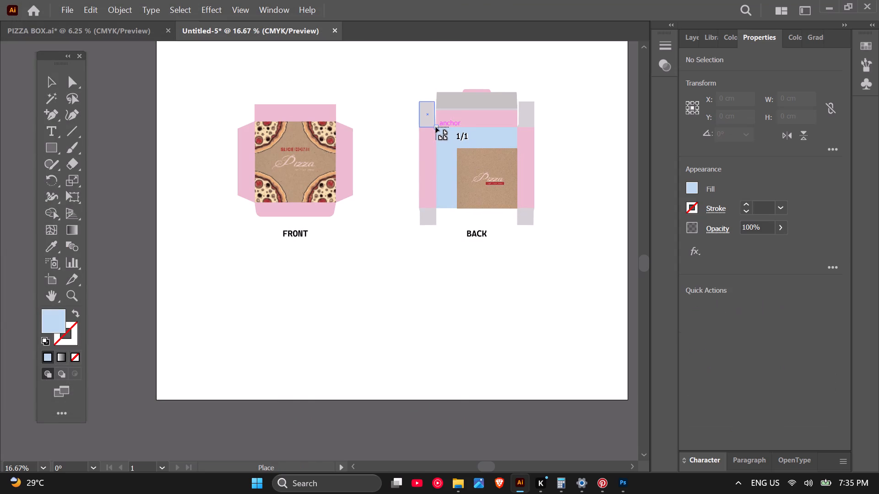
# Place the loaded back artwork over the blue BACK panel, sized 17.2 by 17.2 cm, and deselect it.
pyautogui.moveTo(435, 126); pyautogui.dragTo(513, 206)
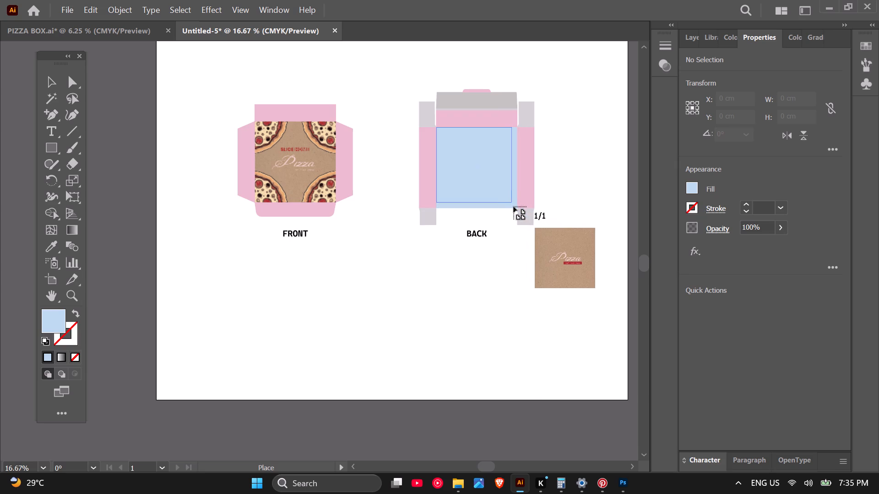
pyautogui.moveTo(513, 206); pyautogui.dragTo(518, 210)
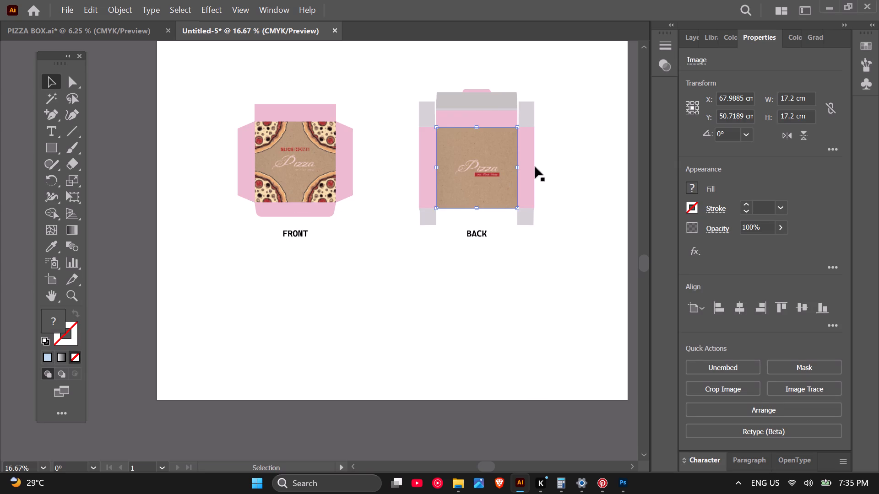
pyautogui.click(558, 161)
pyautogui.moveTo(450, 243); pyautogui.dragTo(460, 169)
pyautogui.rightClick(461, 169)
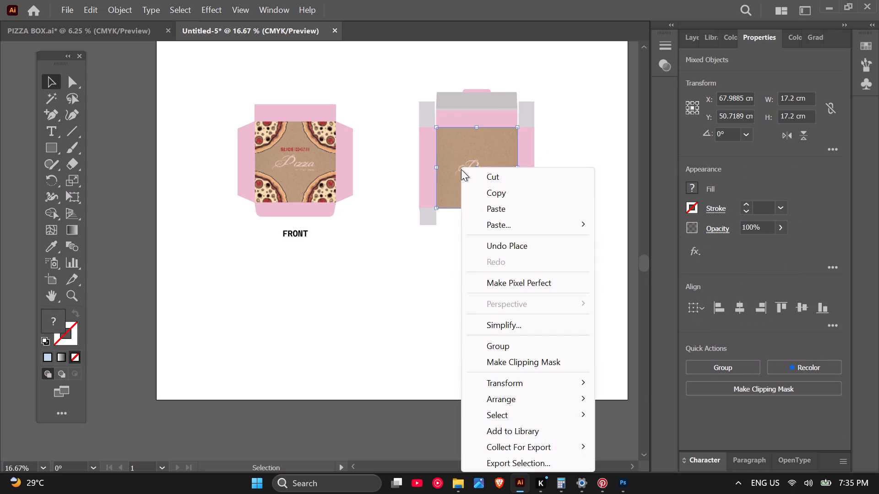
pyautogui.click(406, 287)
# Send the placed back artwork to the back, behind the blue BACK panel, and deselect it.
pyautogui.click(477, 193)
pyautogui.rightClick(478, 193)
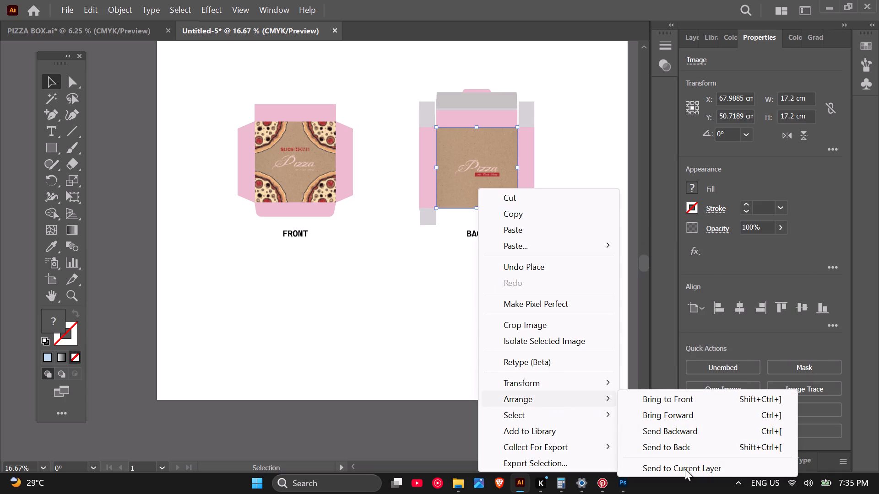
pyautogui.click(693, 443)
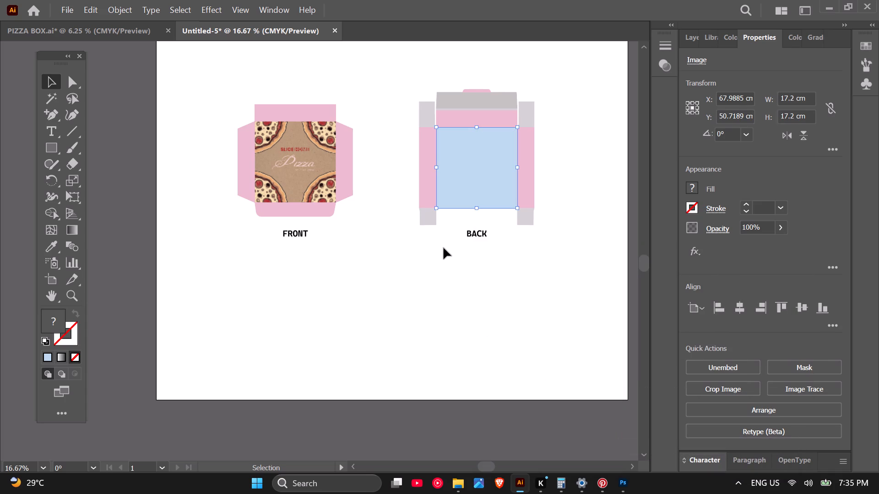
pyautogui.click(444, 248)
# Make a clipping mask from the blue BACK panel and the kraft artwork behind it, and deselect the result.
pyautogui.moveTo(444, 248); pyautogui.dragTo(460, 183)
pyautogui.rightClick(460, 183)
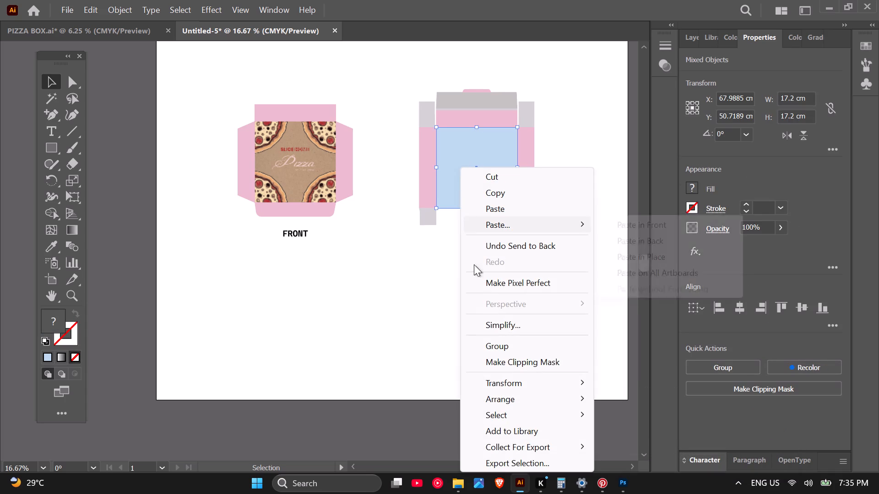
pyautogui.click(494, 368)
pyautogui.click(434, 350)
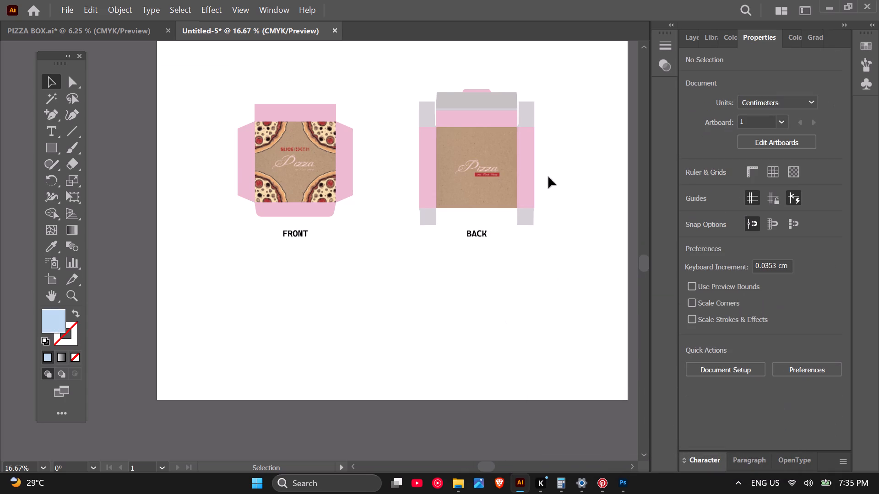
# Start placing a file for the side panels and load "pizza box design right left" from the my projects folder.
pyautogui.scroll(1, 548, 177)
pyautogui.scroll(-1, 439, 306)
pyautogui.scroll(2, 386, 215)
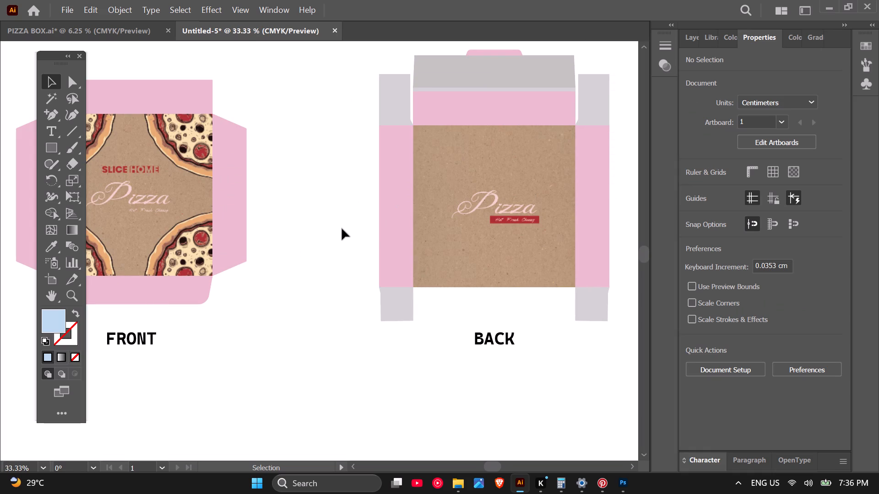
pyautogui.hotkey('ctrl', 'shift', 'p')
pyautogui.scroll(-14, 345, 221)
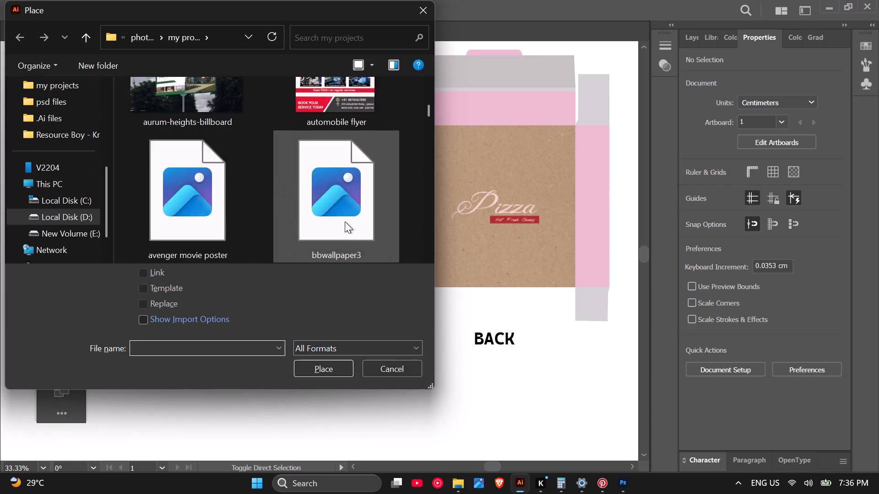
pyautogui.scroll(-18, 345, 221)
pyautogui.scroll(-20, 345, 221)
pyautogui.scroll(-14, 345, 220)
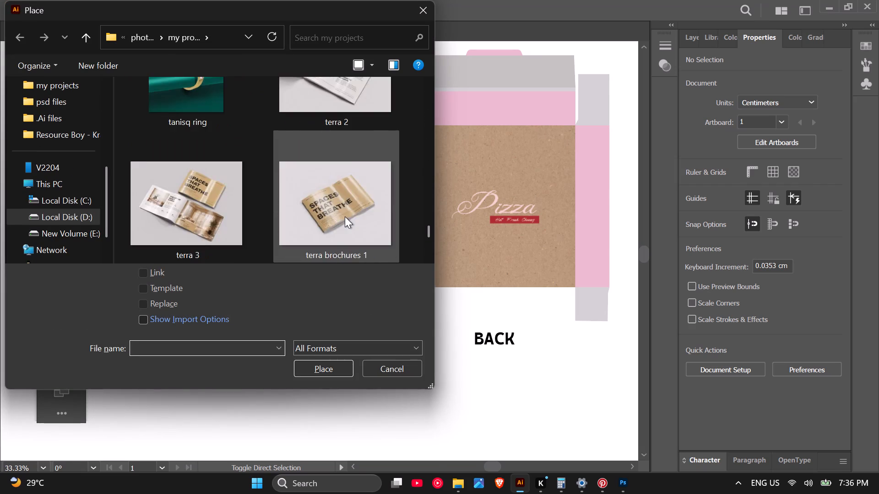
pyautogui.scroll(-4, 345, 216)
pyautogui.scroll(12, 345, 215)
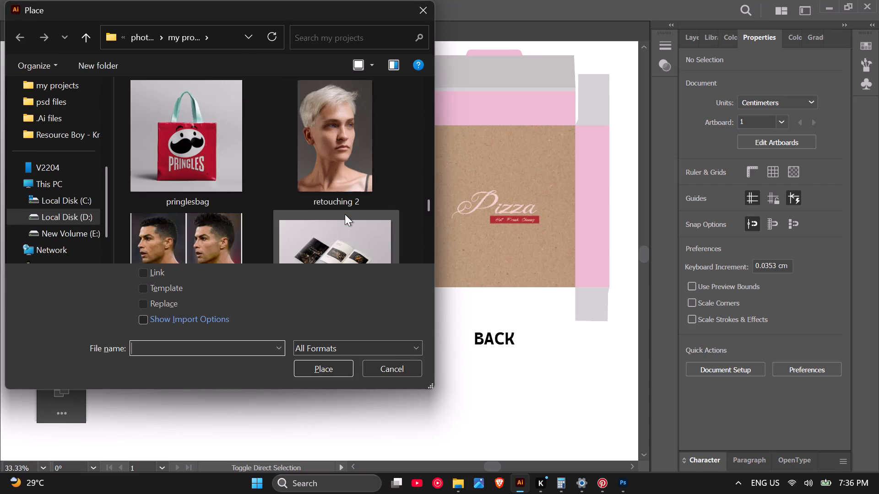
pyautogui.scroll(3, 345, 214)
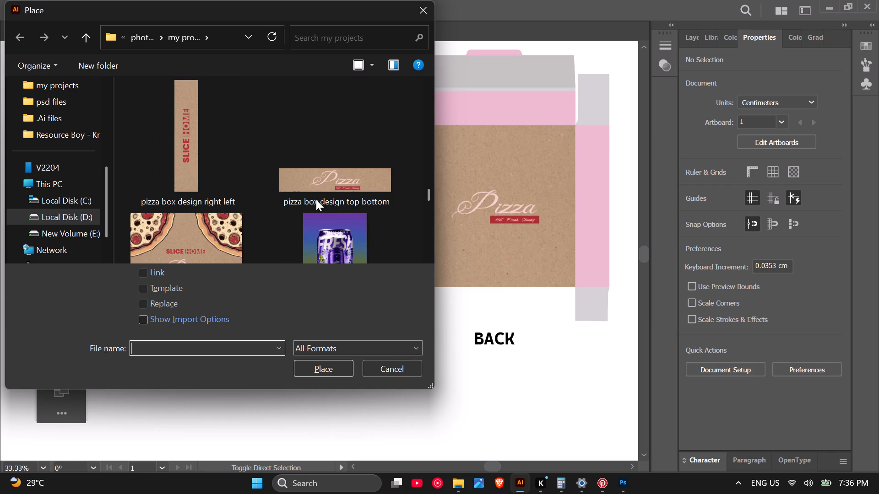
pyautogui.click(208, 188)
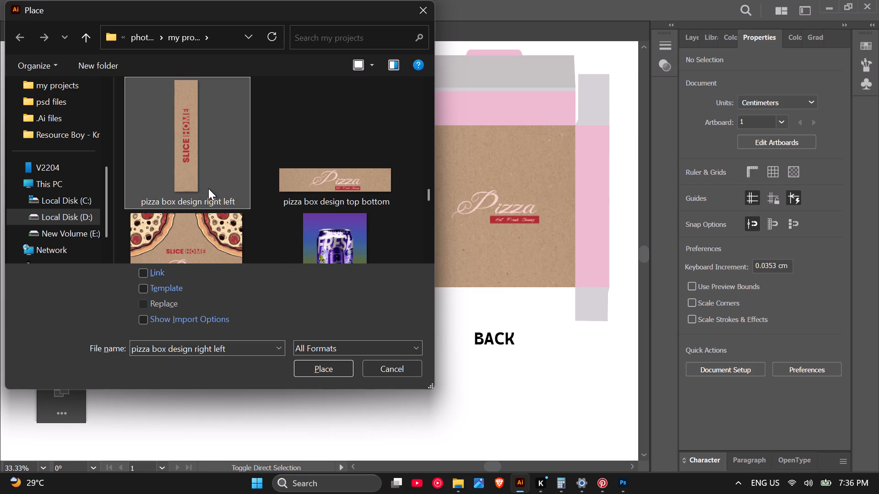
pyautogui.click(335, 367)
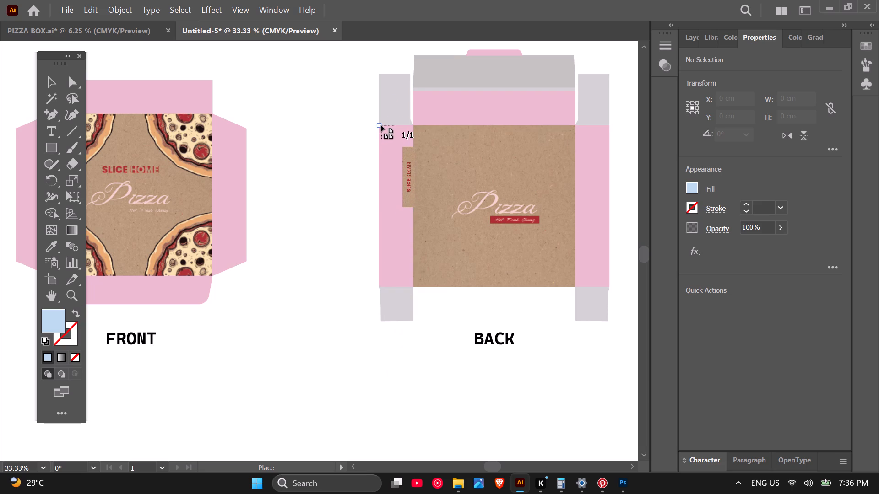
# Place the loaded side artwork over the pink panel left of the BACK panel, sized about 3.6 by 17.2 cm, and deselect it.
pyautogui.moveTo(380, 125); pyautogui.dragTo(403, 173)
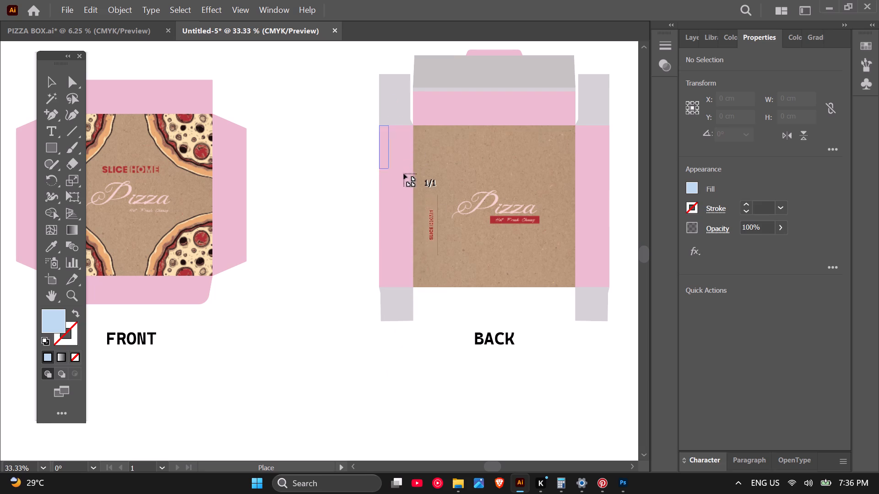
pyautogui.moveTo(403, 173); pyautogui.dragTo(429, 287)
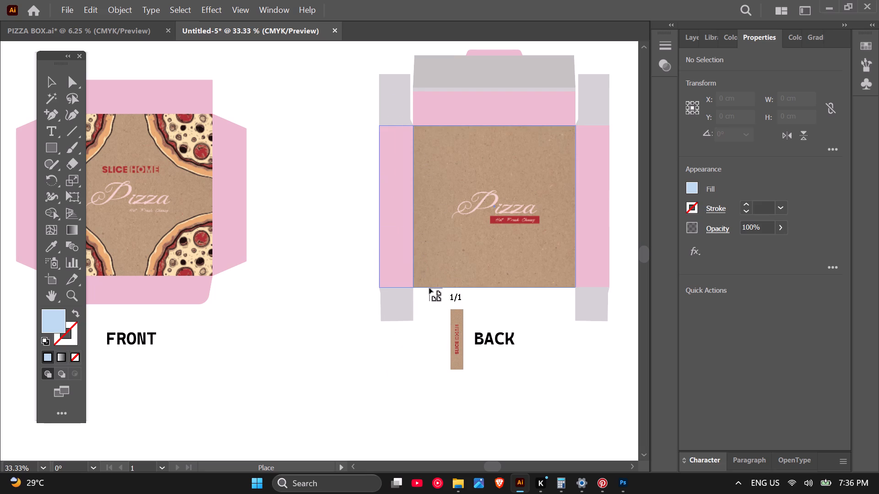
pyautogui.moveTo(429, 287); pyautogui.dragTo(426, 283)
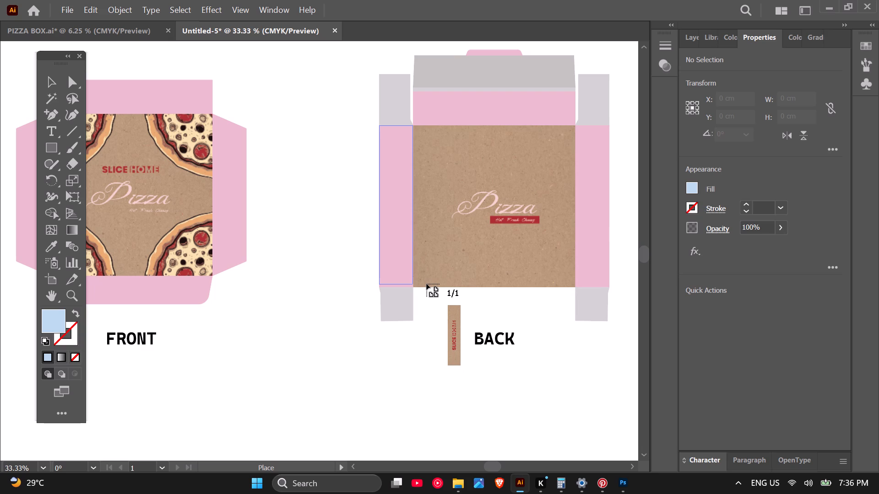
pyautogui.moveTo(426, 283); pyautogui.dragTo(413, 283)
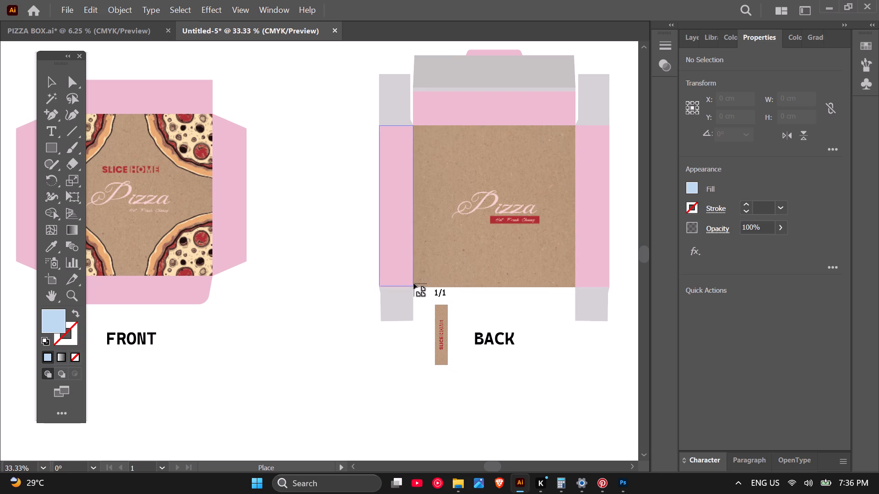
pyautogui.moveTo(413, 283); pyautogui.dragTo(414, 285)
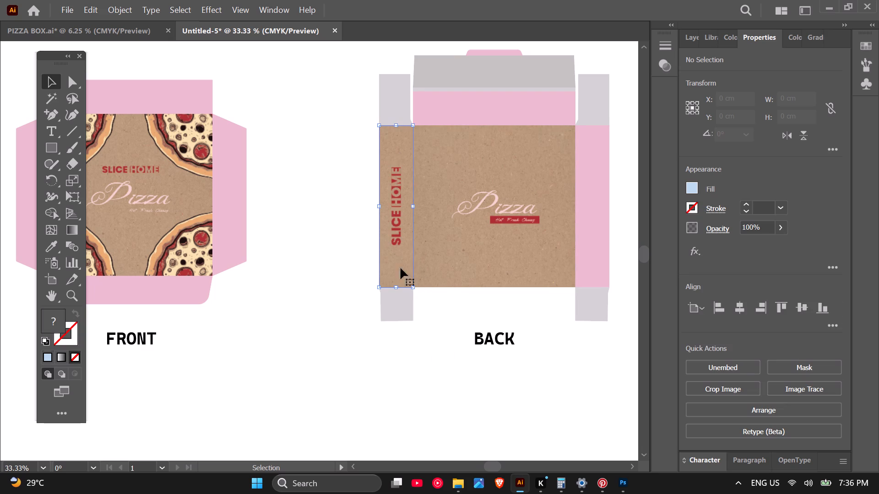
pyautogui.click(359, 207)
# Examine how the placed side artwork's edges and corners line up with the adjoining flaps and the BACK panel.
pyautogui.scroll(4, 391, 278)
pyautogui.scroll(3, 393, 315)
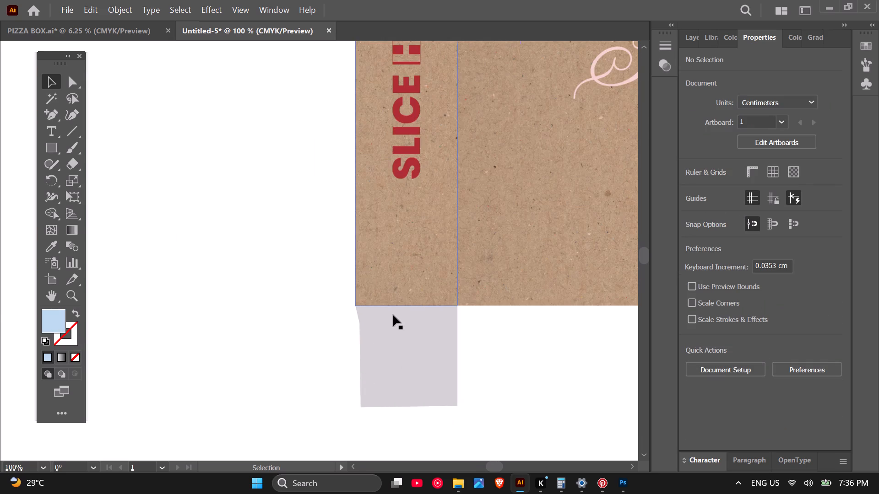
pyautogui.scroll(1, 393, 315)
pyautogui.scroll(-5, 393, 315)
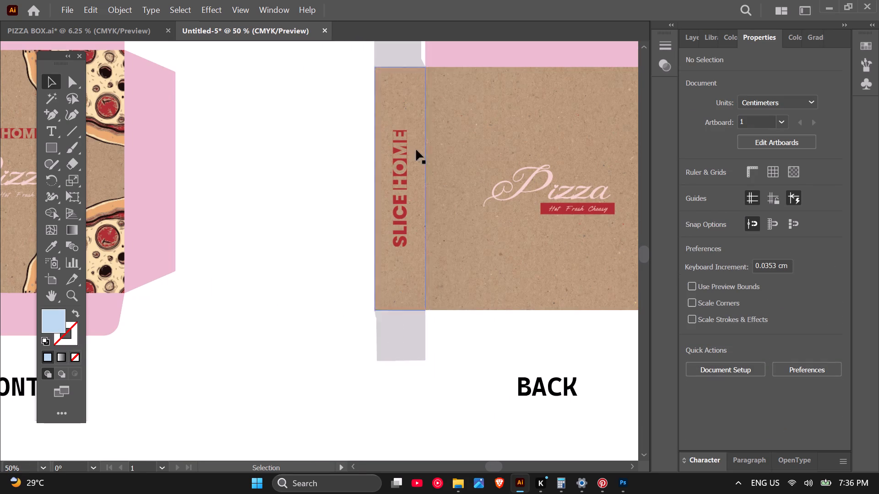
pyautogui.scroll(7, 423, 54)
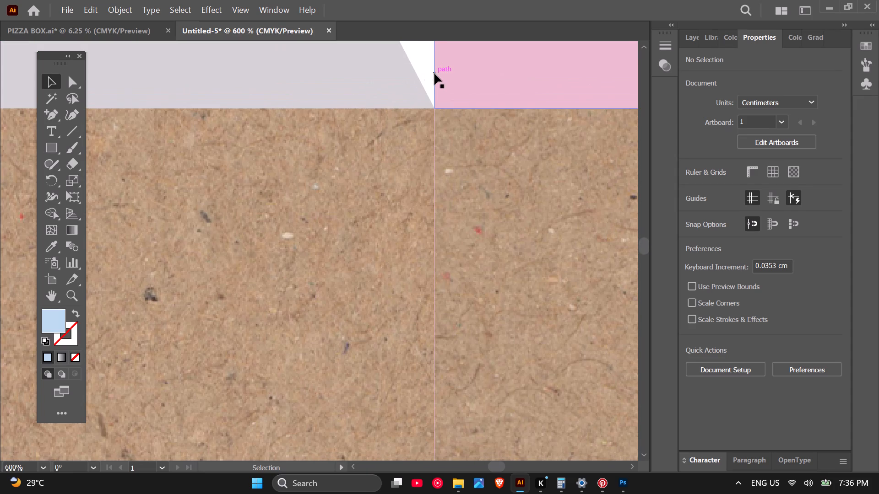
pyautogui.scroll(-1, 448, 101)
pyautogui.scroll(-3, 370, 194)
pyautogui.scroll(-3, 376, 121)
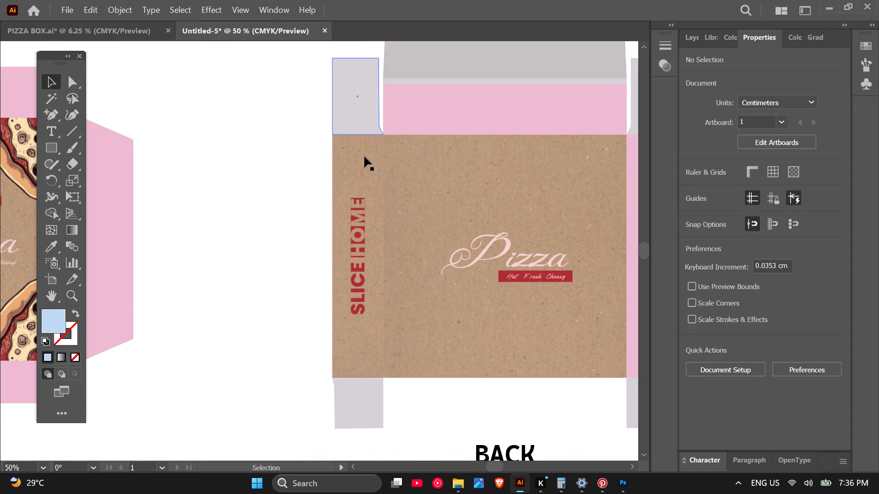
# Duplicate the left side artwork in place, move the copy over the pink panel right of the BACK panel, and deselect it.
pyautogui.click(364, 156)
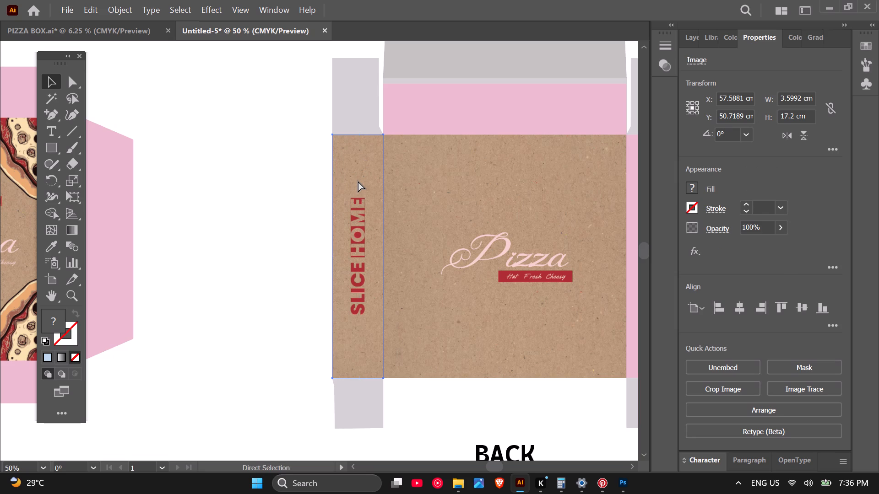
pyautogui.hotkey('ctrl', 'c')
pyautogui.hotkey('ctrl', 'f')
pyautogui.scroll(-1, 358, 181)
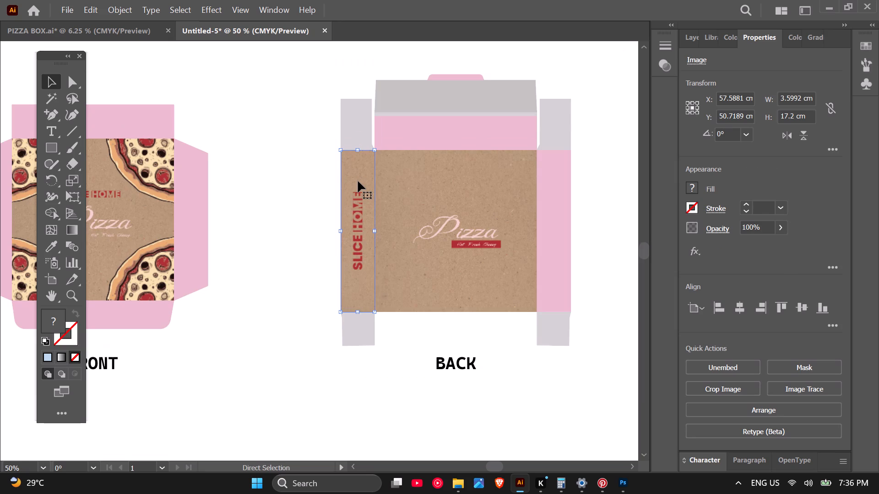
pyautogui.moveTo(358, 181); pyautogui.dragTo(505, 186)
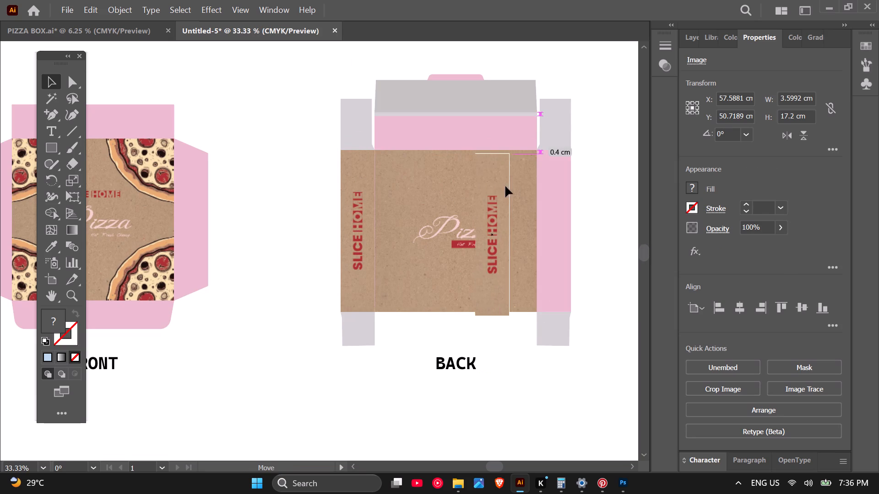
pyautogui.moveTo(505, 186); pyautogui.dragTo(555, 182)
pyautogui.click(589, 188)
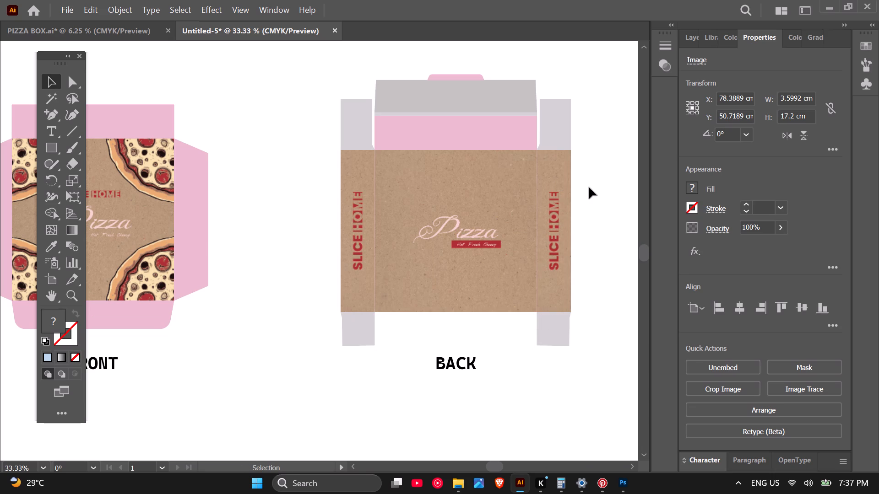
# Examine the alignment and seams of both SLICE HOME side artworks against the BACK panel.
pyautogui.scroll(1, 566, 202)
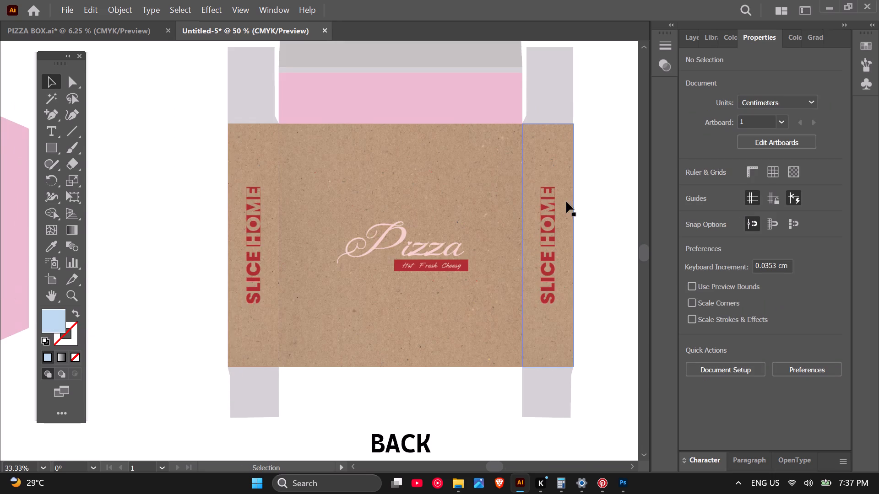
pyautogui.scroll(3, 530, 200)
pyautogui.scroll(-3, 510, 163)
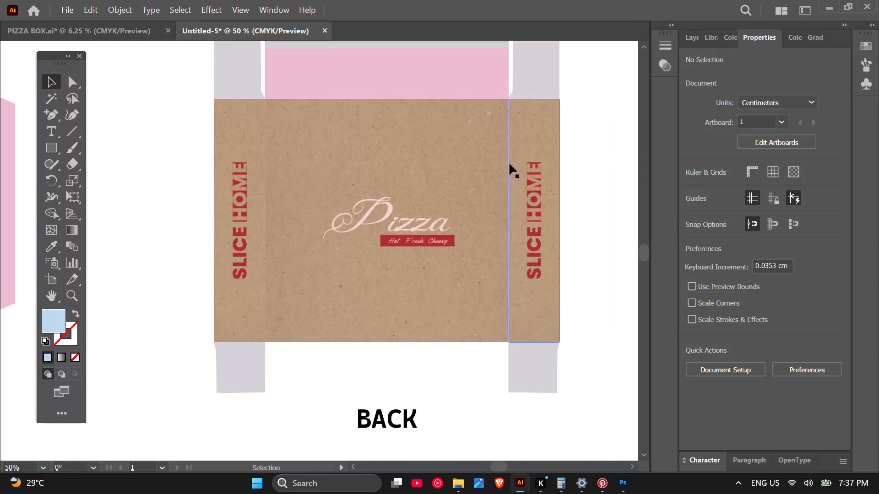
pyautogui.click(578, 134)
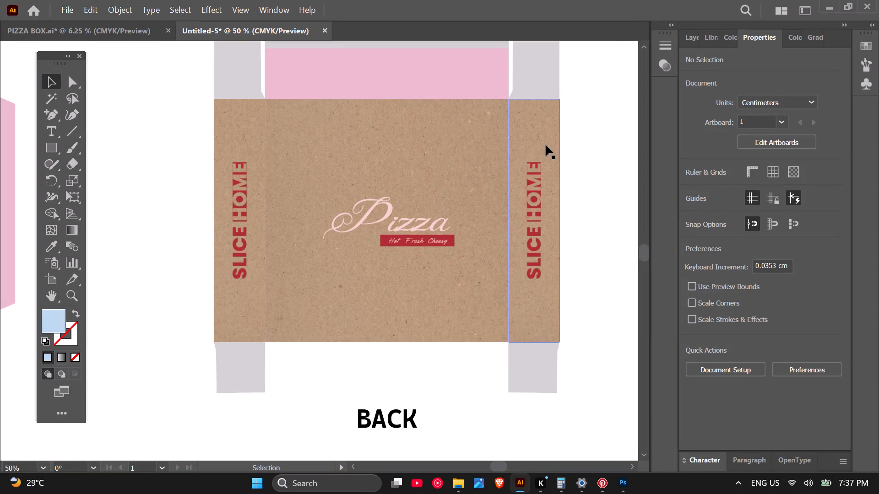
pyautogui.click(546, 145)
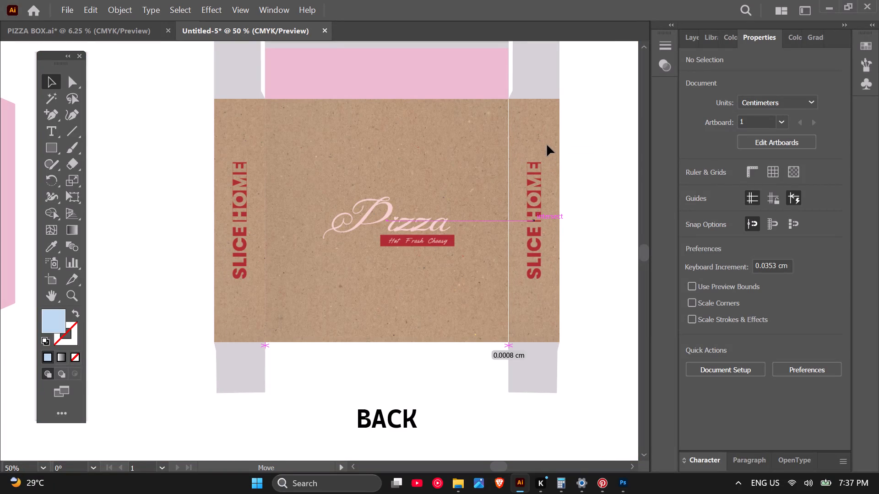
pyautogui.click(591, 184)
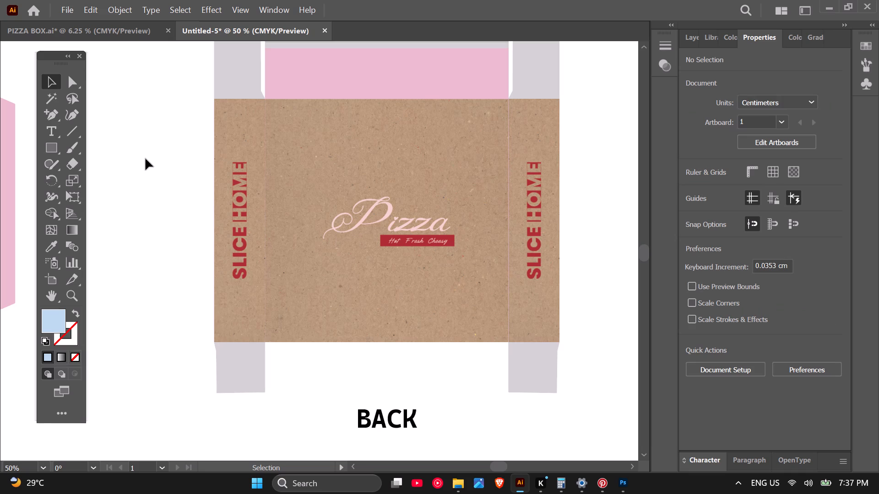
pyautogui.scroll(2, 168, 156)
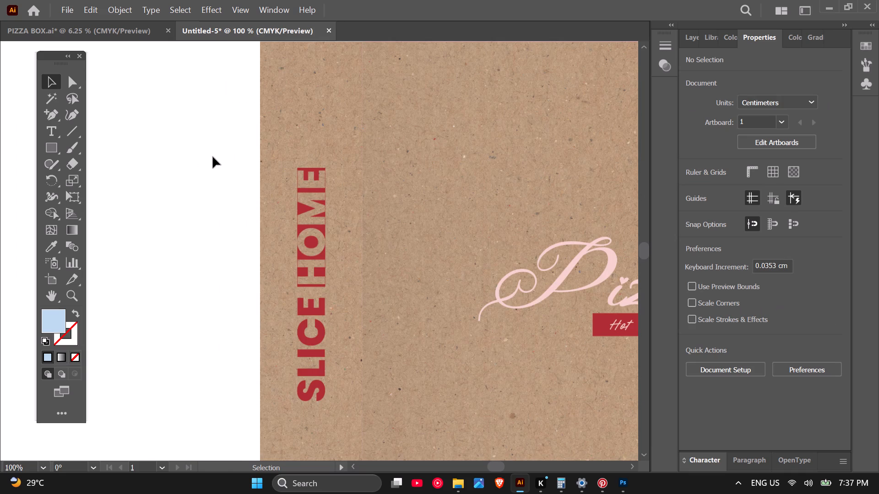
pyautogui.scroll(-2, 236, 157)
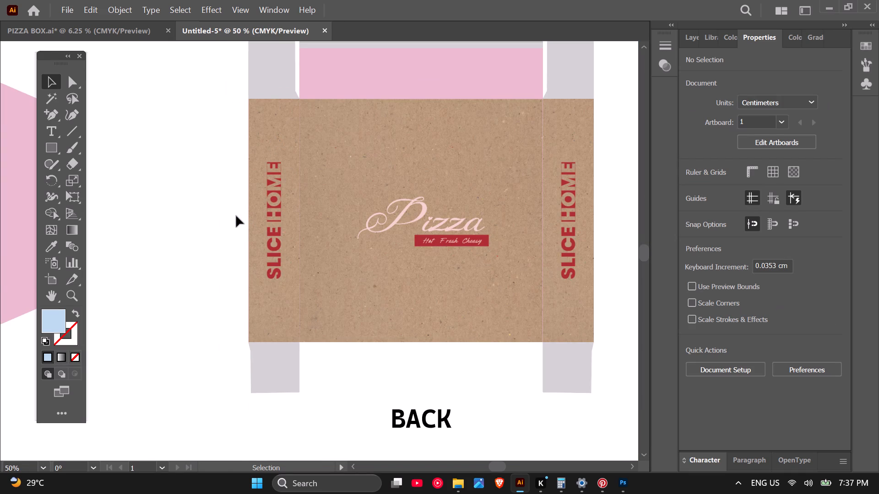
pyautogui.scroll(-1, 236, 216)
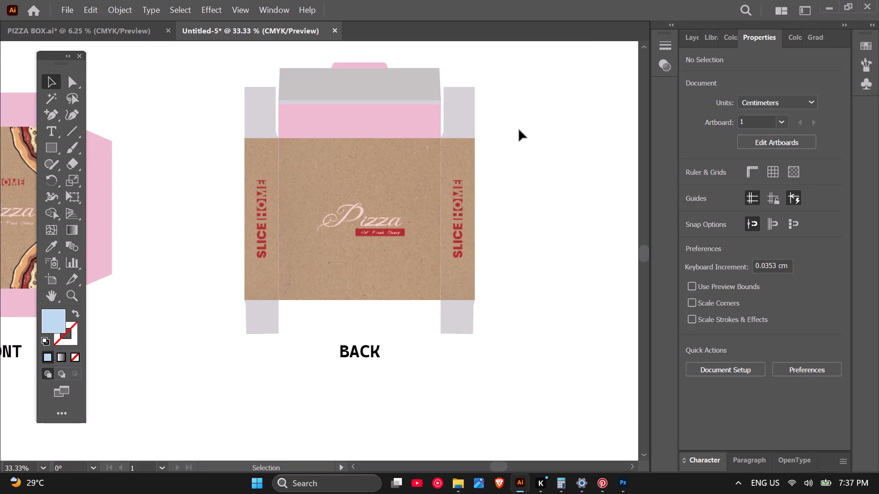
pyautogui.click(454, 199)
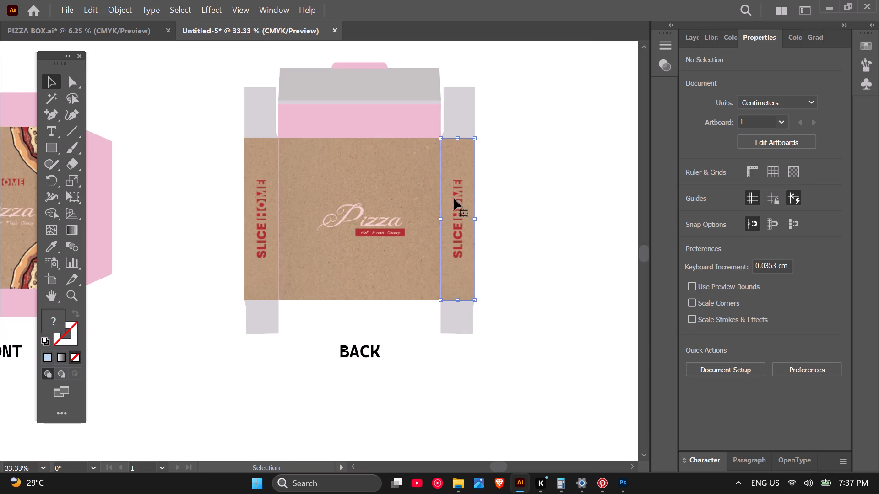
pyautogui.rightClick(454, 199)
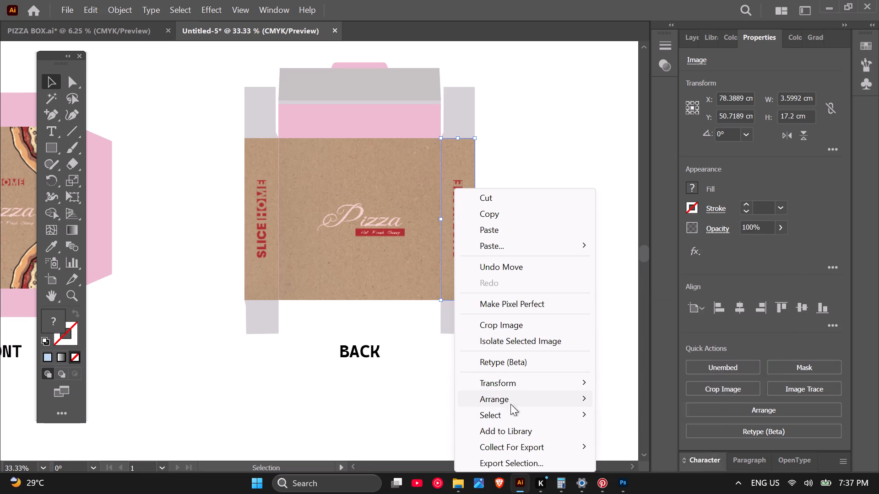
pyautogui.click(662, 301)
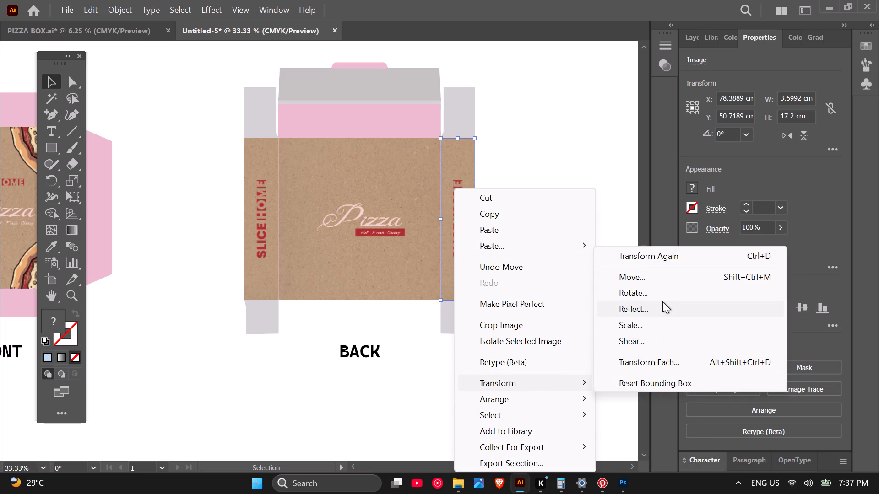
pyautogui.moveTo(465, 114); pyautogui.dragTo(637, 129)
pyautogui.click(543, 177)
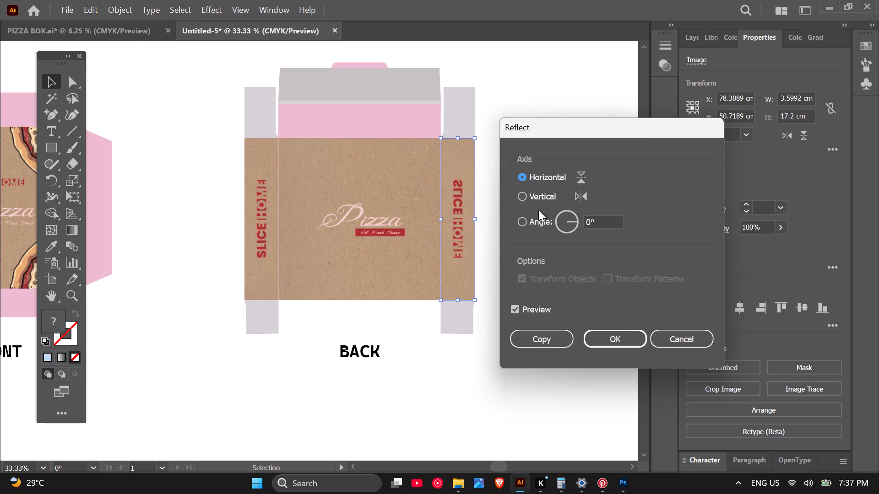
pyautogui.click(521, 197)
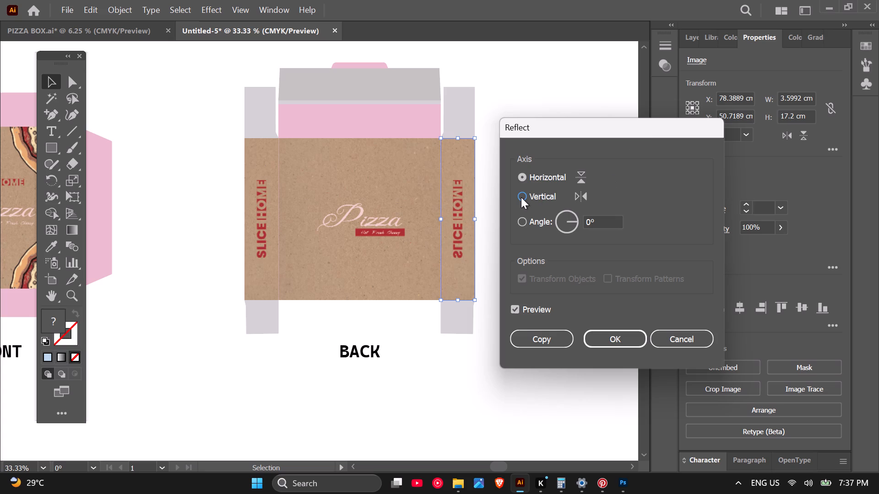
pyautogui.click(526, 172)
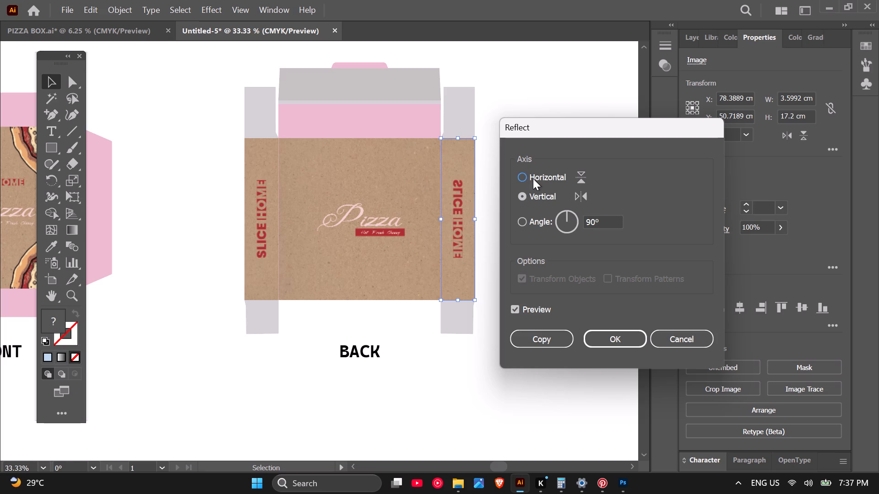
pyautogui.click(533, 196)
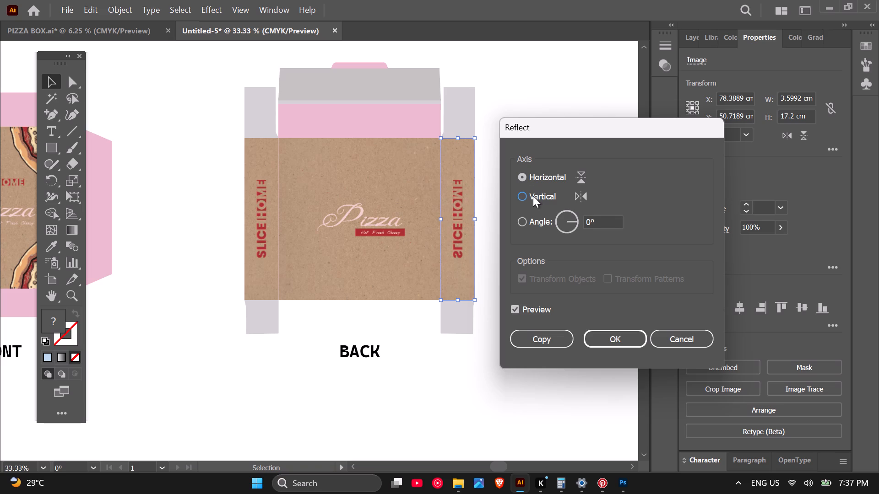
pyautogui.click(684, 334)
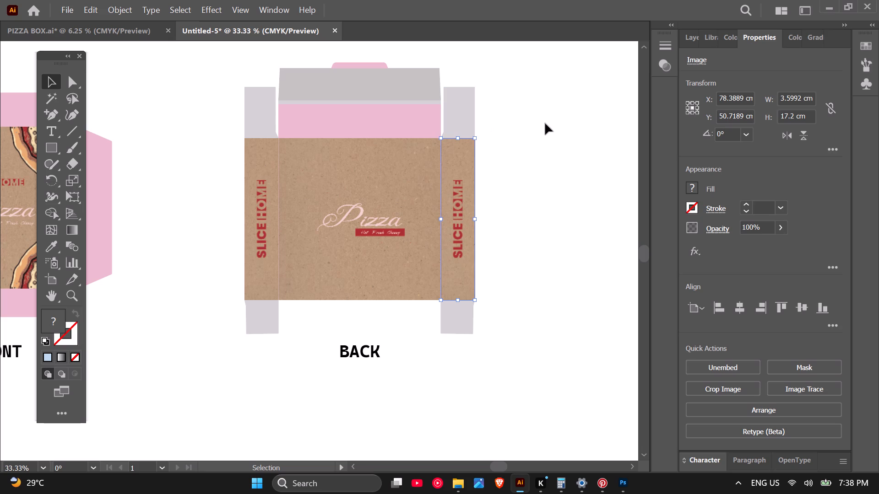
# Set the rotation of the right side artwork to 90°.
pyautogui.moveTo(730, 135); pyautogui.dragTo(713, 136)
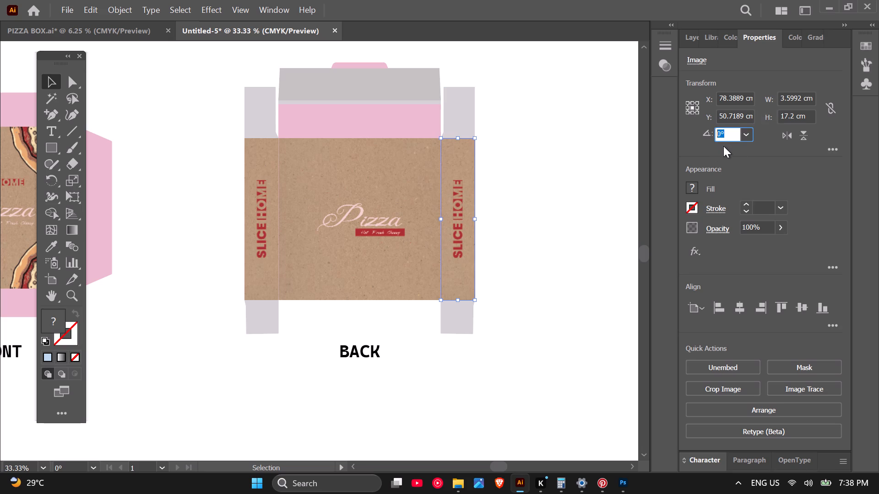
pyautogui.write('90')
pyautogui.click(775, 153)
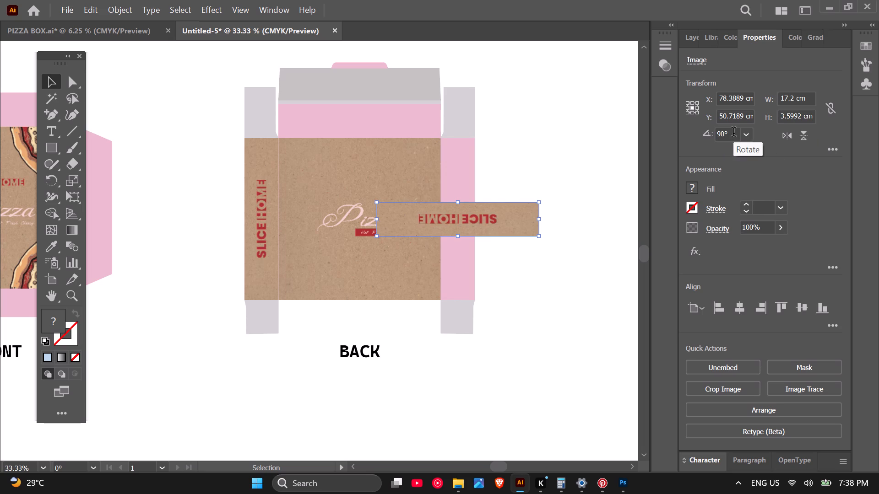
# Set the rotation of the right side artwork to 180°.
pyautogui.moveTo(733, 133); pyautogui.dragTo(716, 133)
pyautogui.press('1')
pyautogui.write('80')
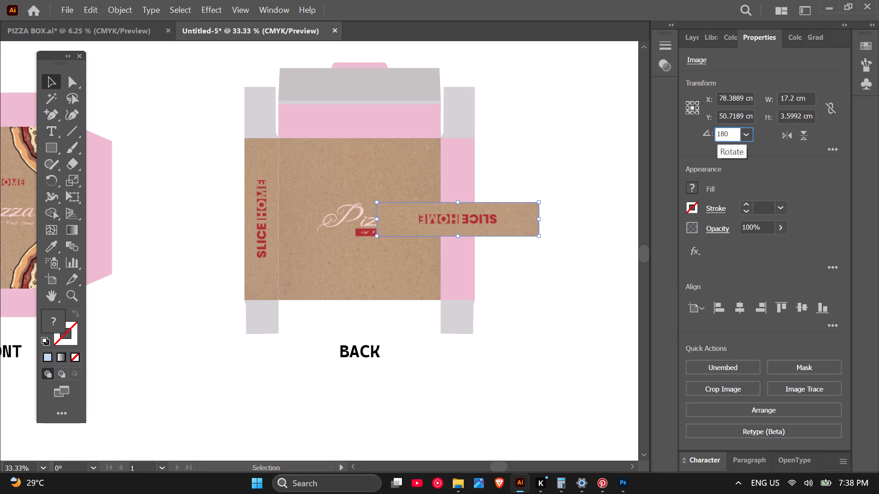
pyautogui.click(772, 188)
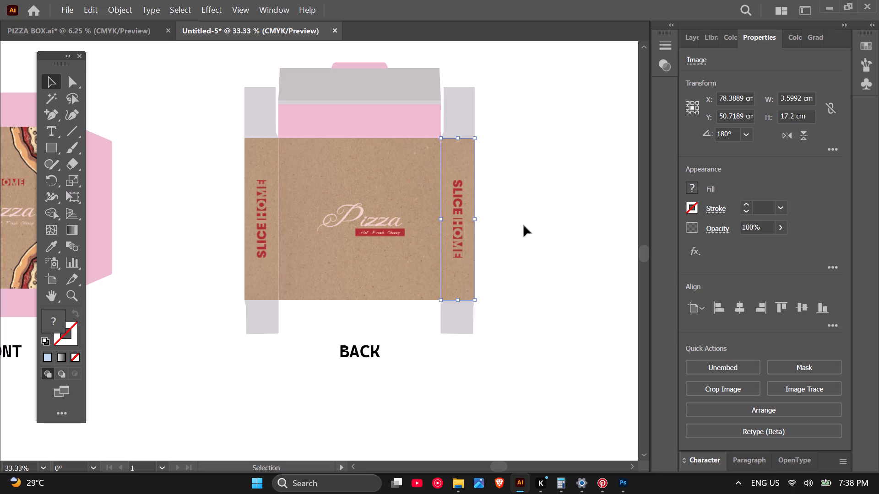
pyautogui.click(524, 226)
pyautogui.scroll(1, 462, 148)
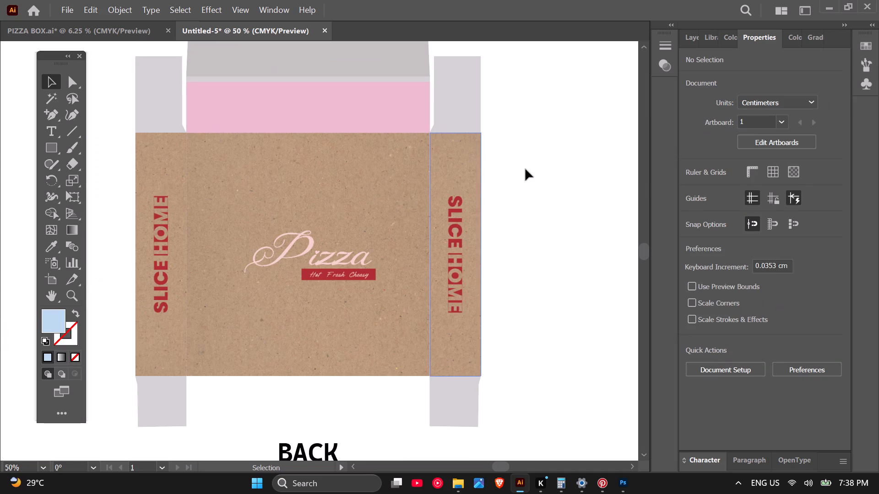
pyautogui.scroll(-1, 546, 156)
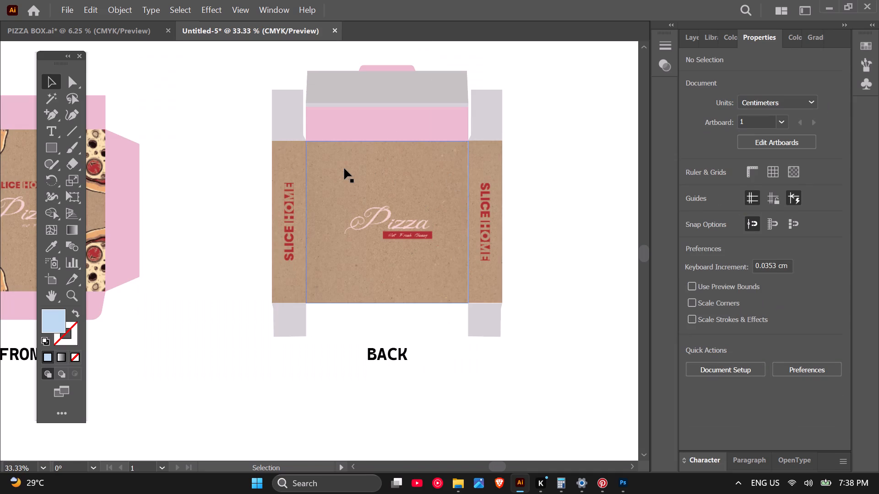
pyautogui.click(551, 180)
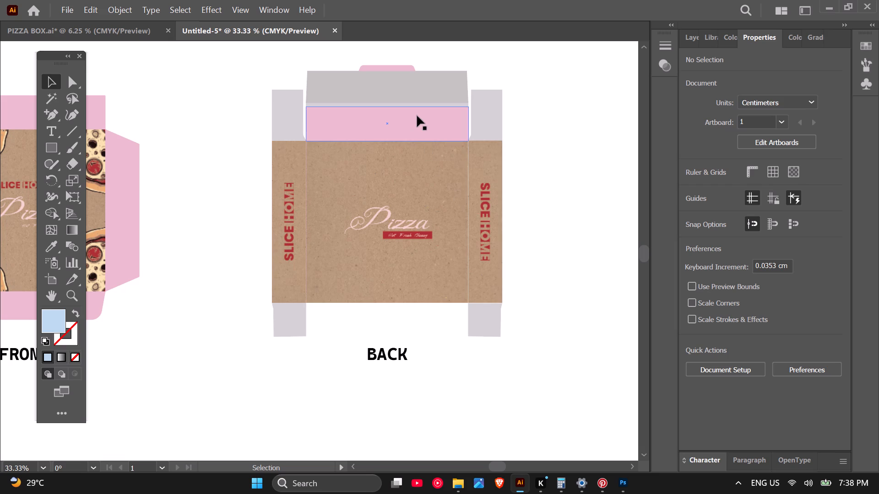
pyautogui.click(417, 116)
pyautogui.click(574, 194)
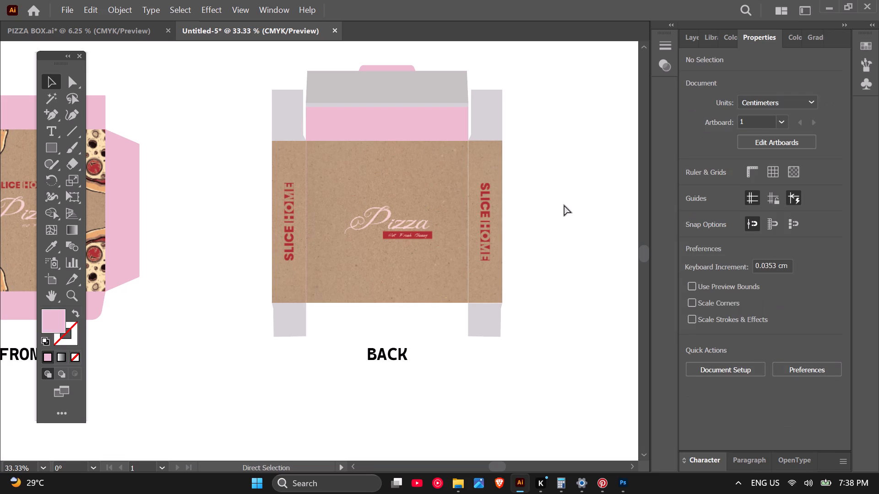
# Place the "pizza box design top bottom" file over the pink panel directly above the BACK panel, about 17.2 × 3.6 cm.
pyautogui.hotkey('ctrl', 'shift', 'p')
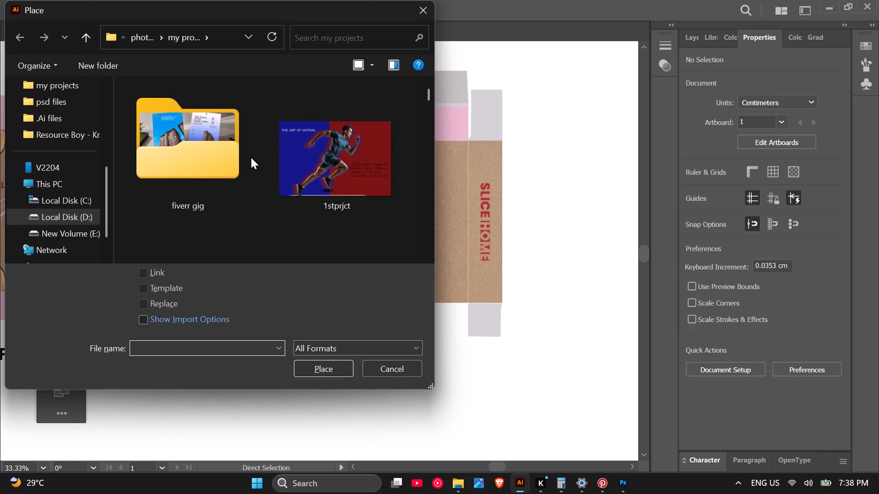
pyautogui.scroll(-10, 263, 164)
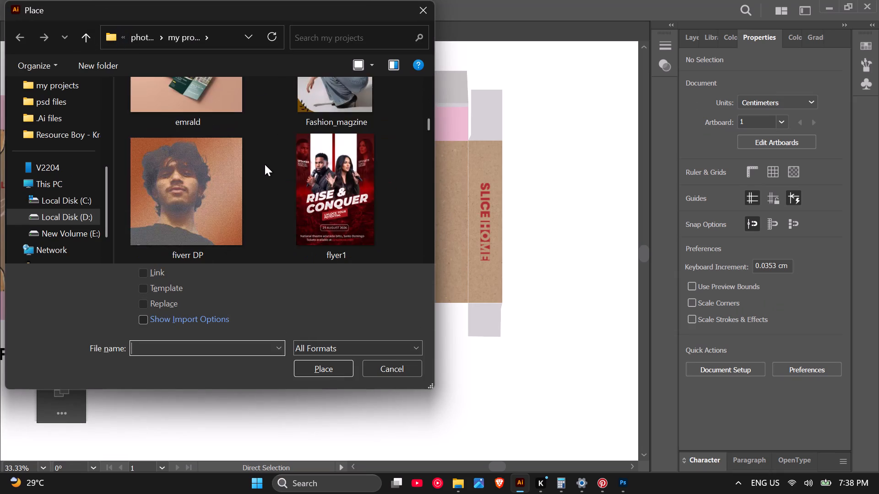
pyautogui.scroll(-20, 265, 164)
pyautogui.scroll(3, 261, 151)
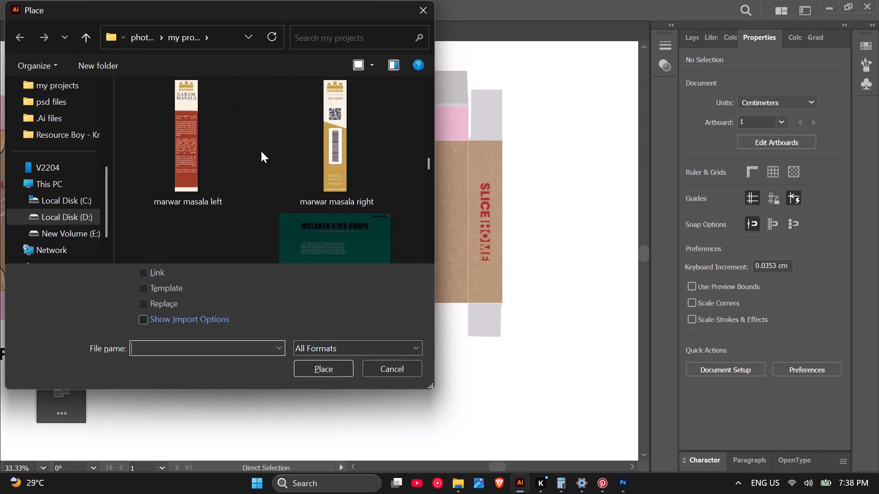
pyautogui.scroll(2, 261, 149)
pyautogui.scroll(-9, 261, 149)
pyautogui.scroll(19, 261, 145)
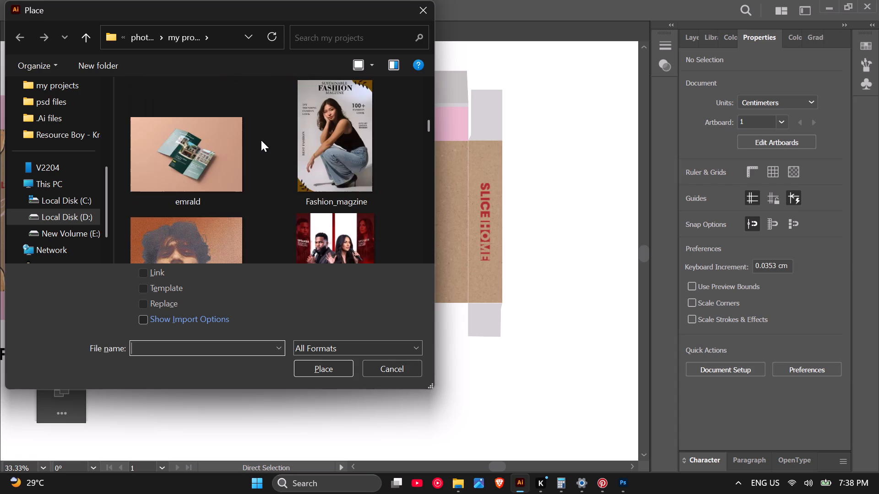
pyautogui.scroll(5, 261, 140)
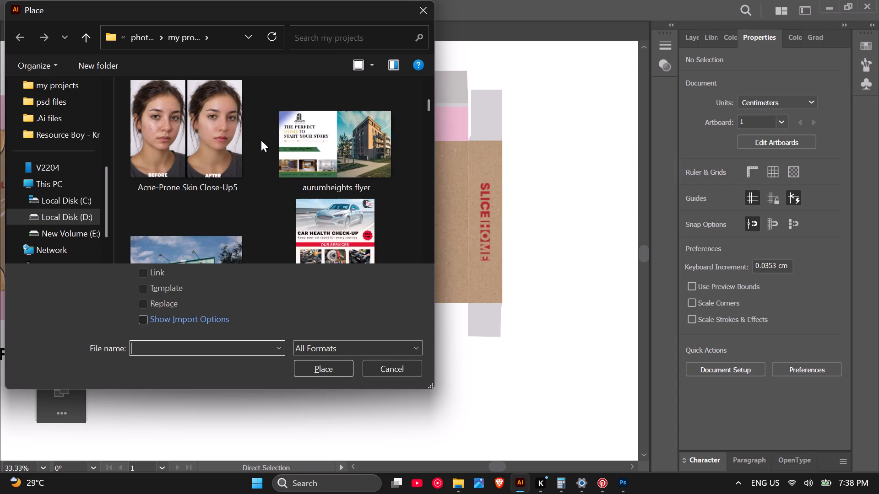
pyautogui.scroll(4, 261, 140)
pyautogui.scroll(-12, 261, 140)
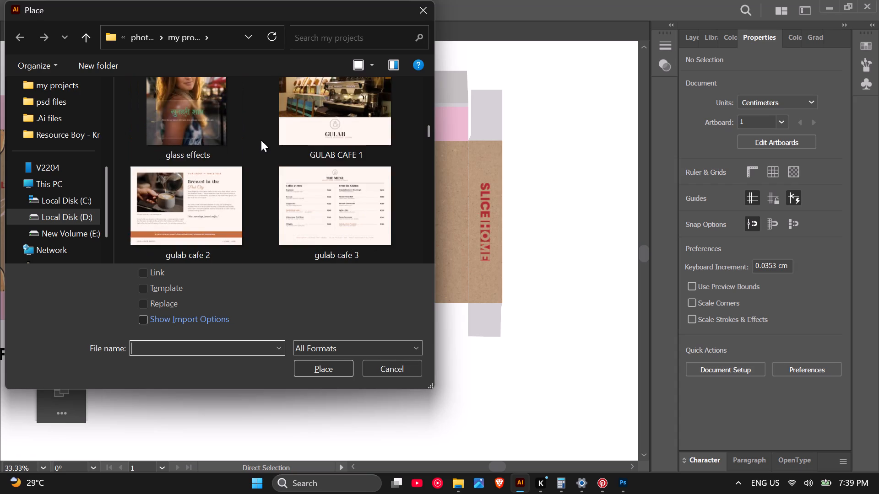
pyautogui.scroll(-7, 261, 140)
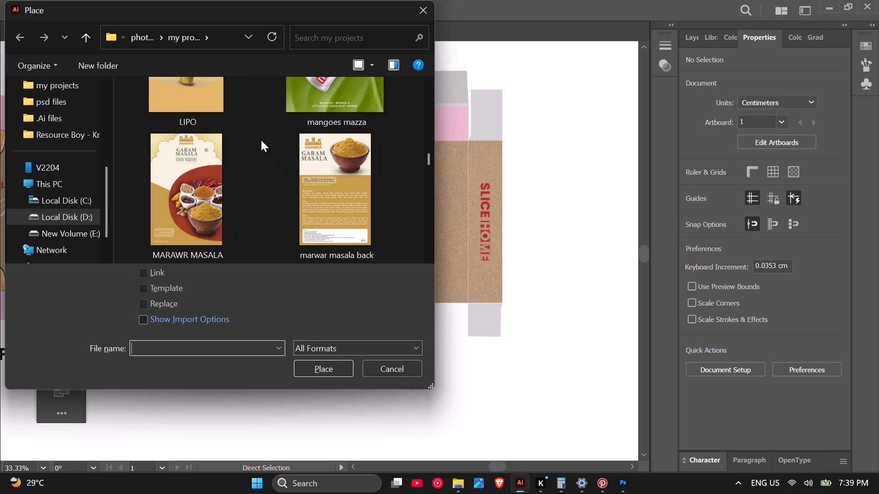
pyautogui.scroll(-3, 261, 140)
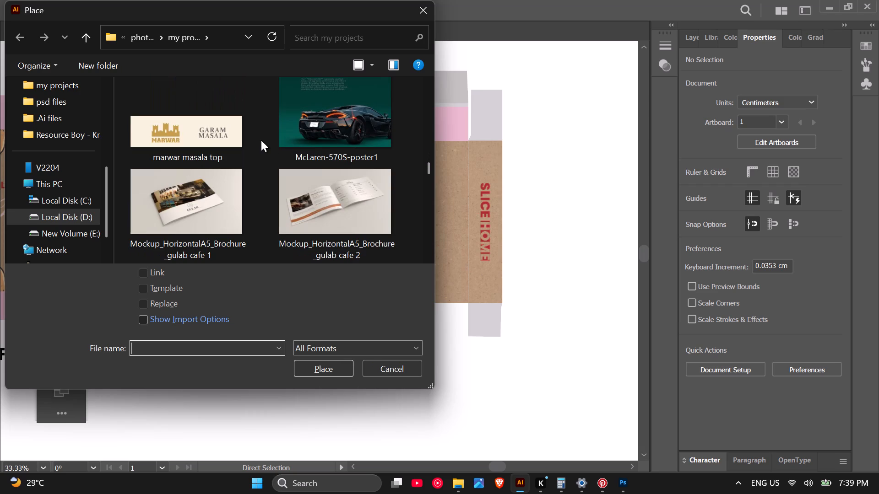
pyautogui.scroll(-4, 261, 140)
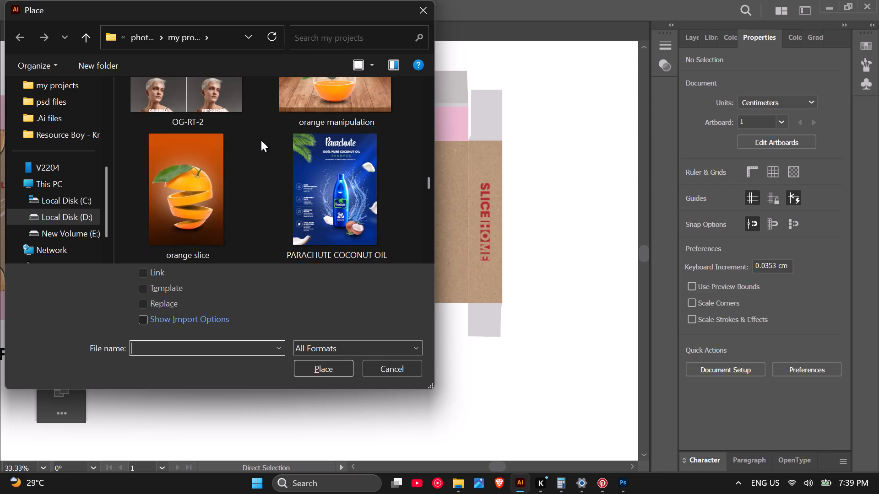
pyautogui.scroll(-3, 261, 140)
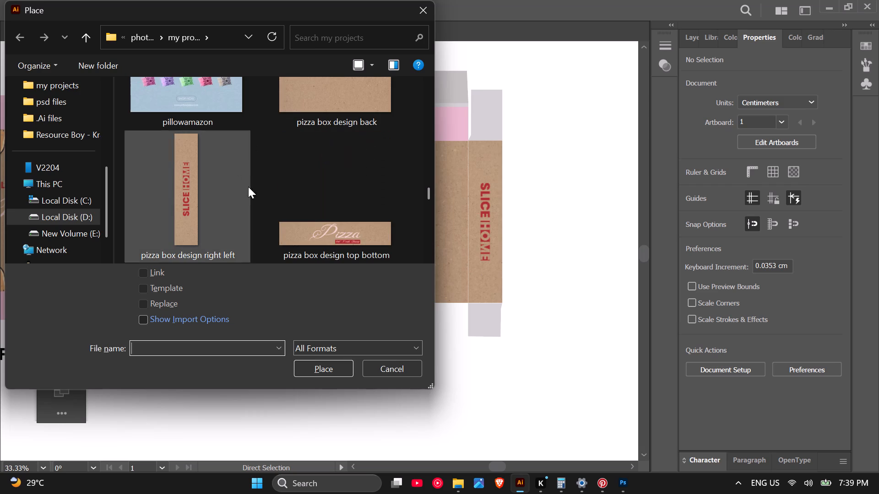
pyautogui.click(321, 218)
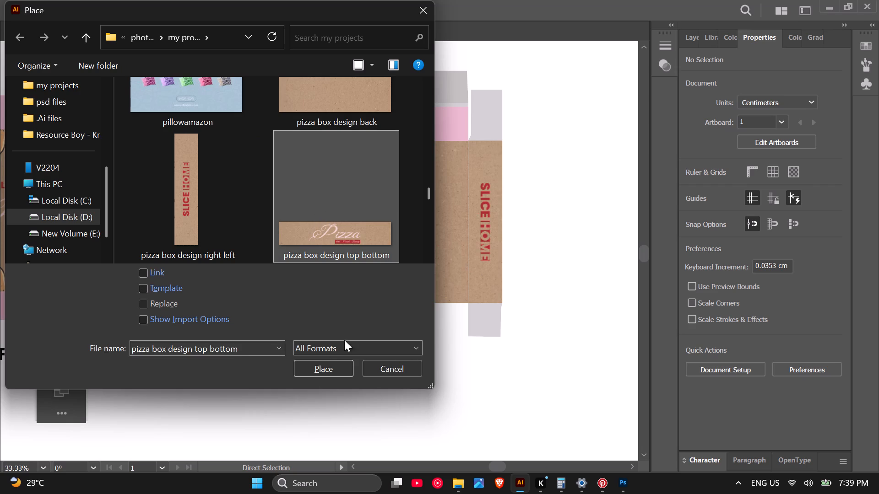
pyautogui.moveTo(314, 369); pyautogui.dragTo(312, 363)
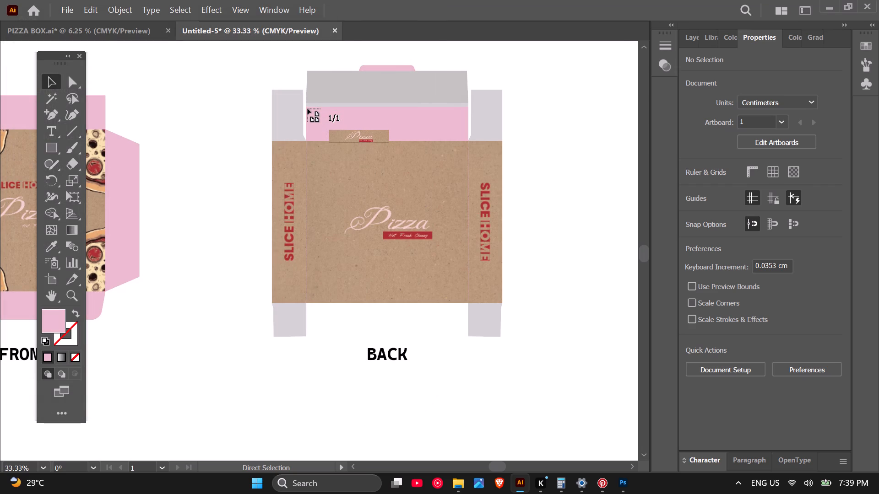
pyautogui.moveTo(305, 107); pyautogui.dragTo(470, 154)
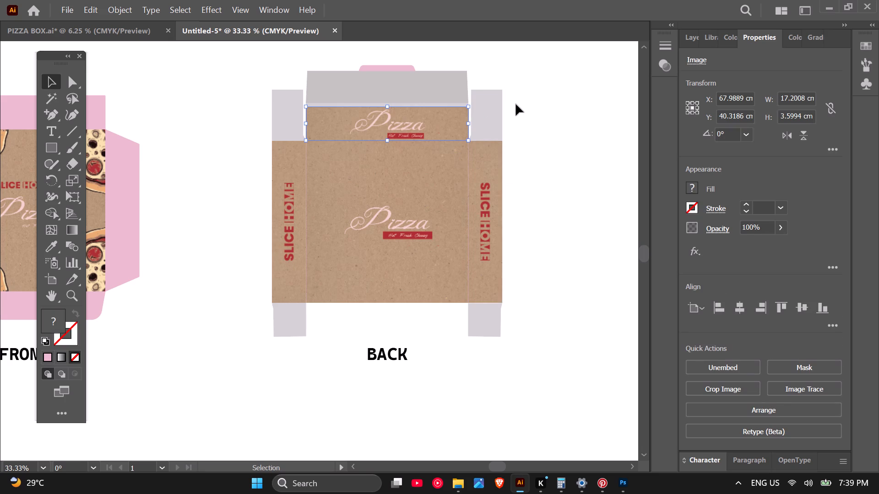
pyautogui.click(542, 113)
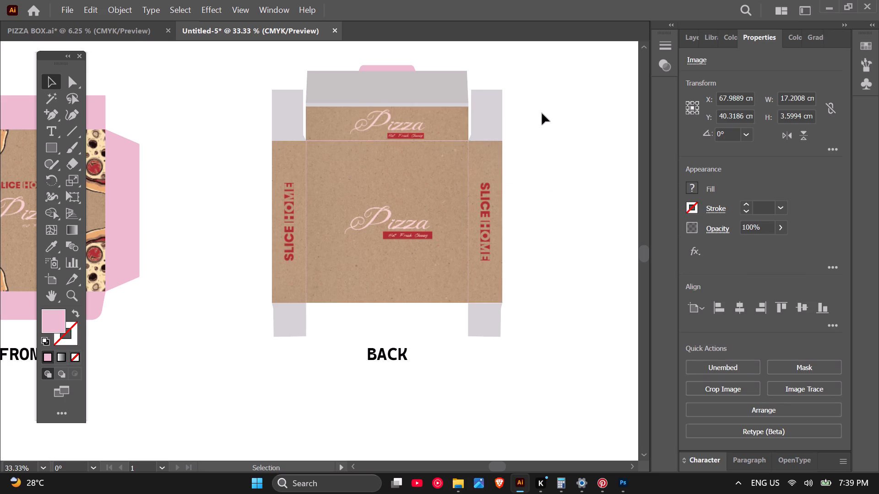
# Duplicate the Pizza strip artwork in place, move the copy over the pink flap above the FRONT panel, and deselect it.
pyautogui.click(444, 128)
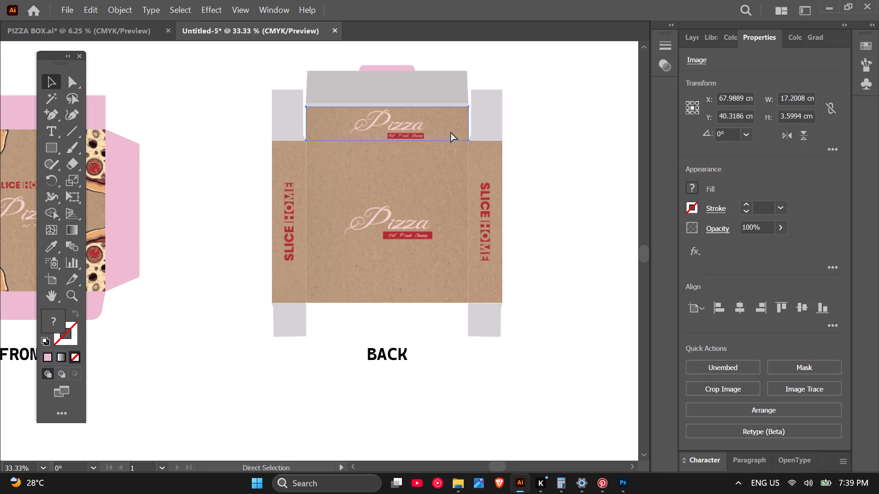
pyautogui.hotkey('ctrl', 'c')
pyautogui.hotkey('ctrl', 'f')
pyautogui.scroll(-2, 567, 143)
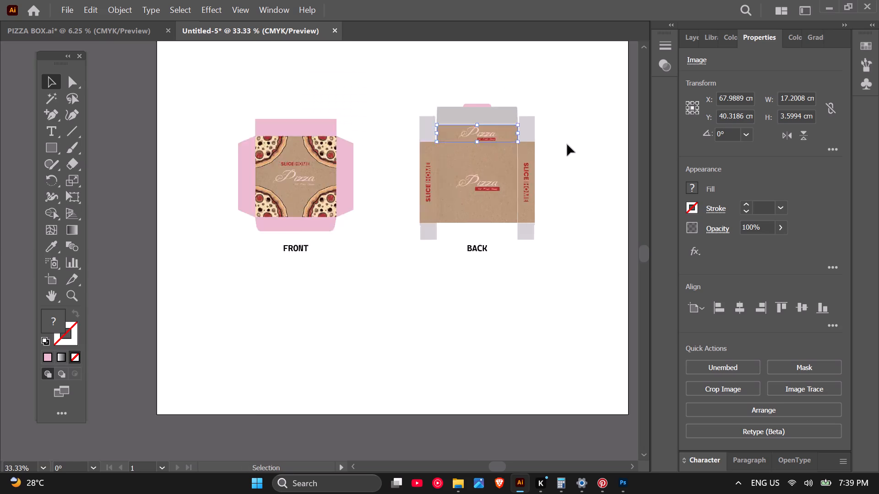
pyautogui.scroll(-1, 567, 145)
pyautogui.moveTo(516, 138); pyautogui.dragTo(470, 137)
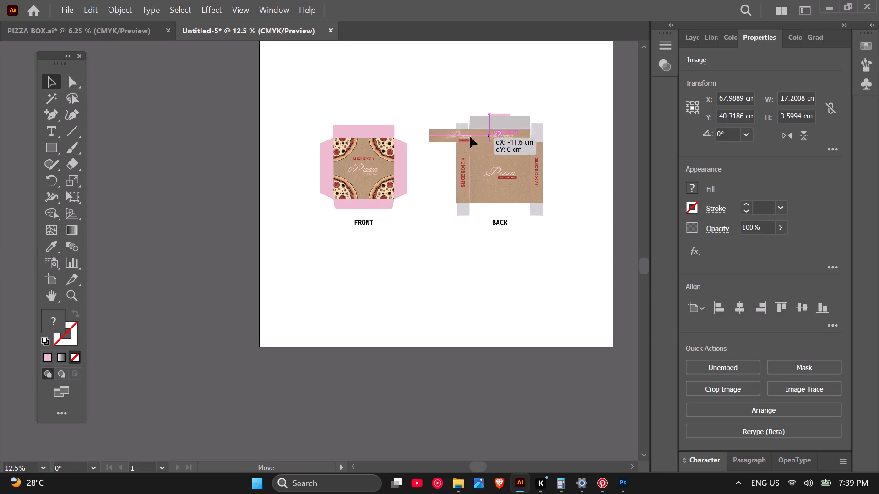
pyautogui.moveTo(470, 137); pyautogui.dragTo(381, 131)
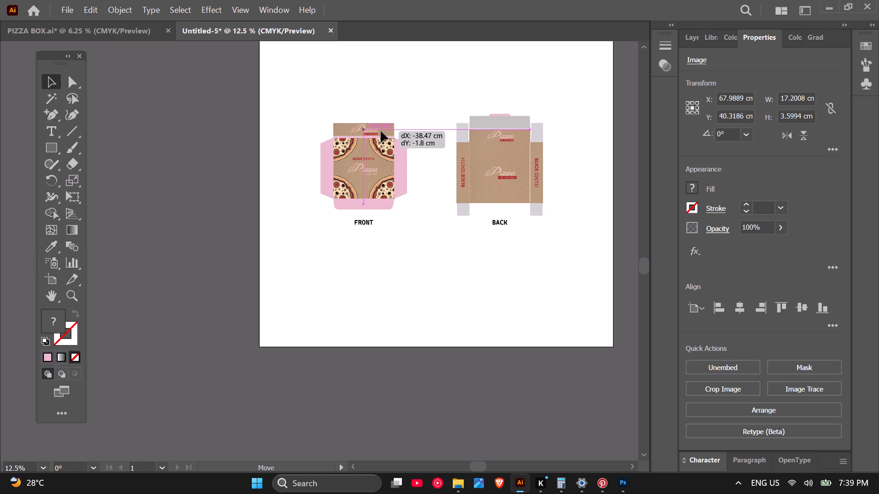
pyautogui.moveTo(381, 131); pyautogui.dragTo(381, 134)
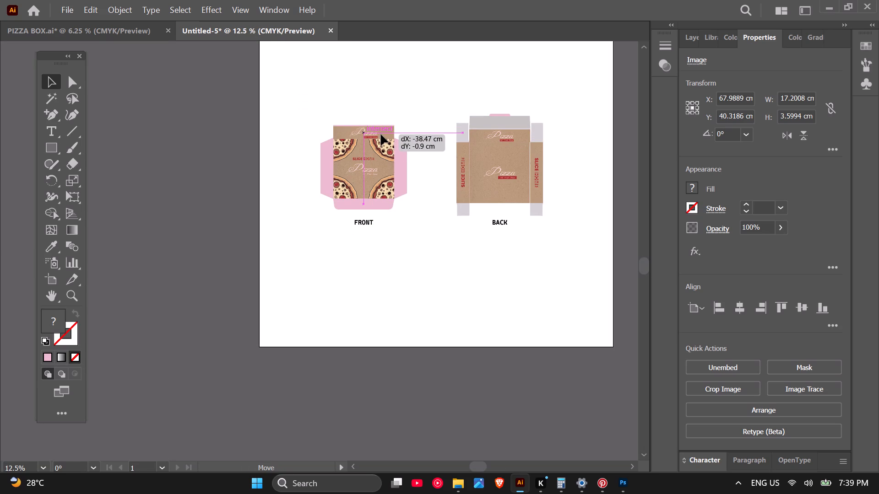
pyautogui.moveTo(381, 134); pyautogui.dragTo(381, 133)
pyautogui.scroll(4, 547, 134)
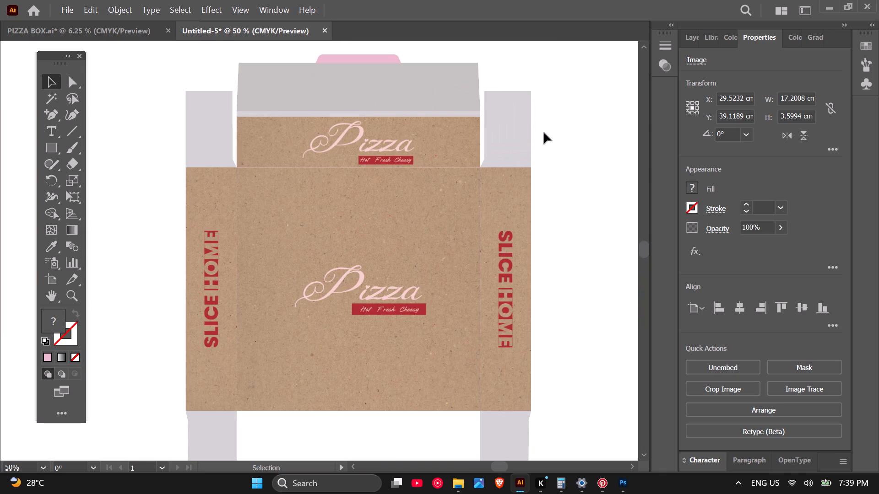
pyautogui.click(562, 135)
# Send the right SLICE HOME artwork to the back and clip it to the pink side panel of BACK with a clipping mask.
pyautogui.moveTo(607, 206); pyautogui.dragTo(494, 231)
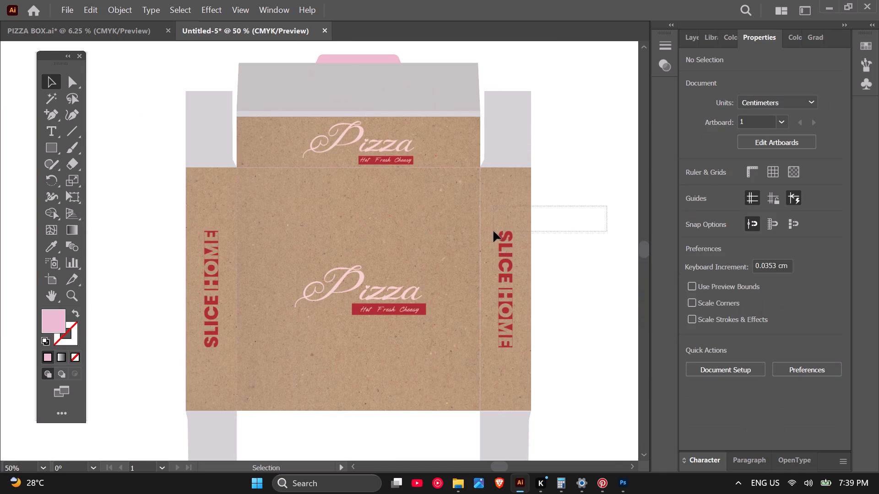
pyautogui.moveTo(494, 231); pyautogui.dragTo(510, 220)
pyautogui.click(517, 206)
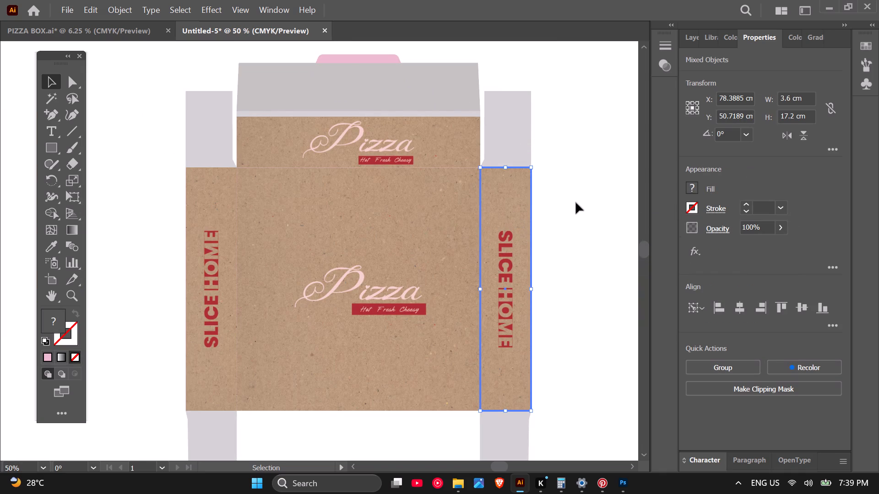
pyautogui.click(576, 203)
pyautogui.click(523, 209)
pyautogui.rightClick(523, 209)
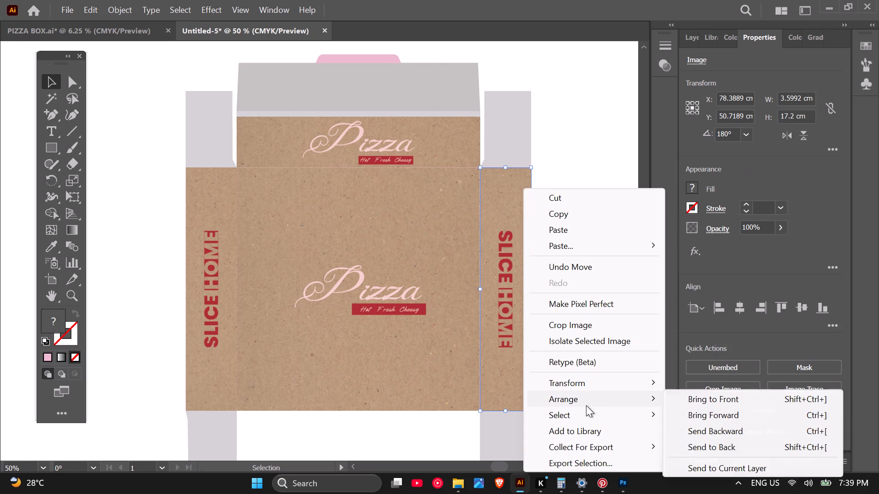
pyautogui.click(731, 448)
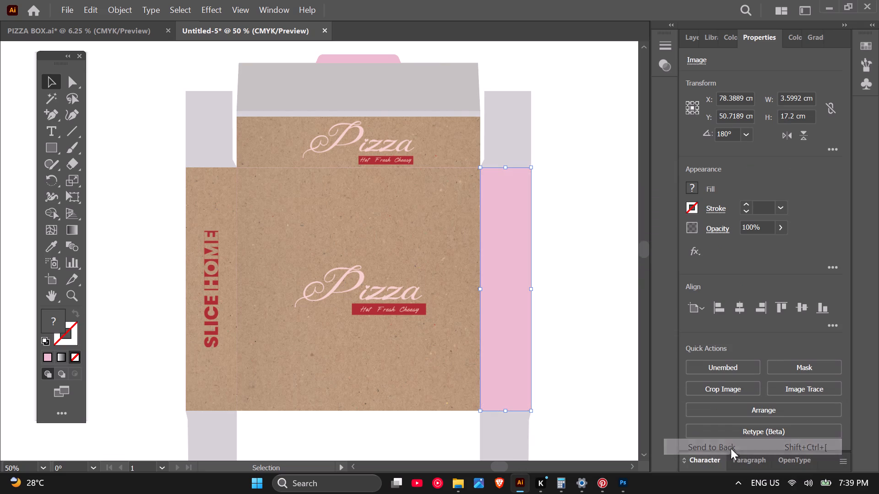
pyautogui.click(562, 278)
pyautogui.moveTo(590, 256); pyautogui.dragTo(481, 290)
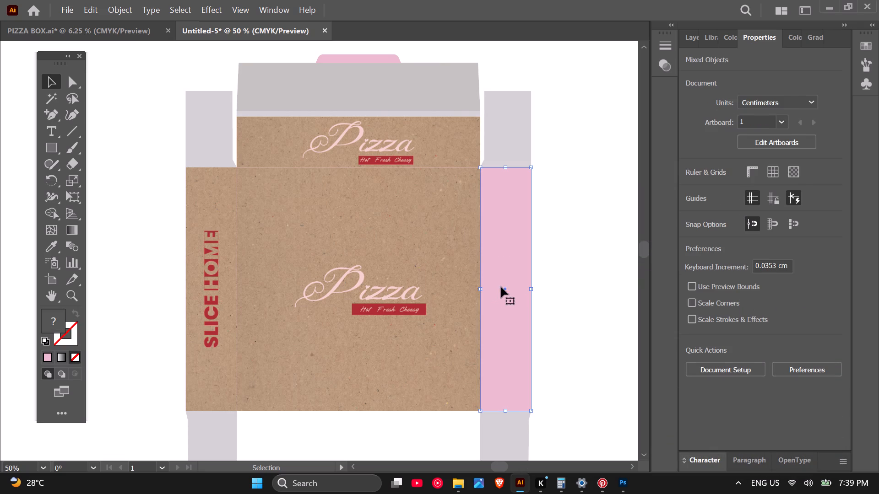
pyautogui.rightClick(513, 274)
pyautogui.click(553, 365)
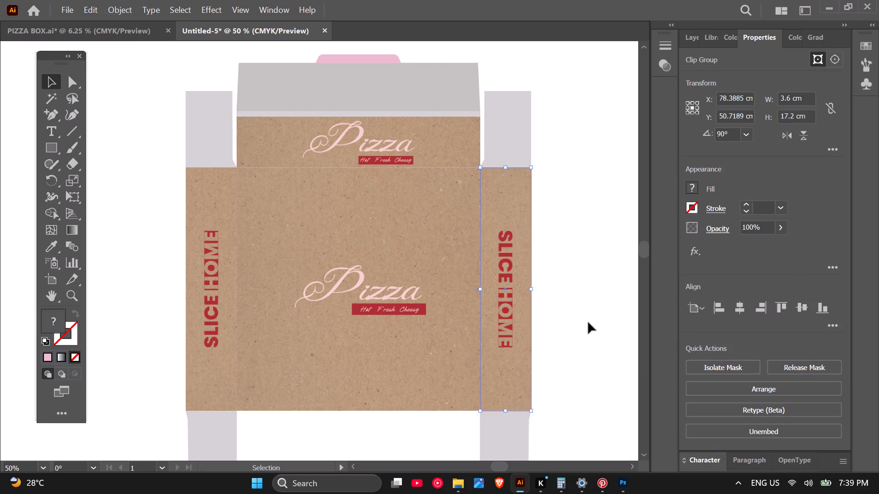
pyautogui.click(592, 310)
pyautogui.scroll(2, 465, 269)
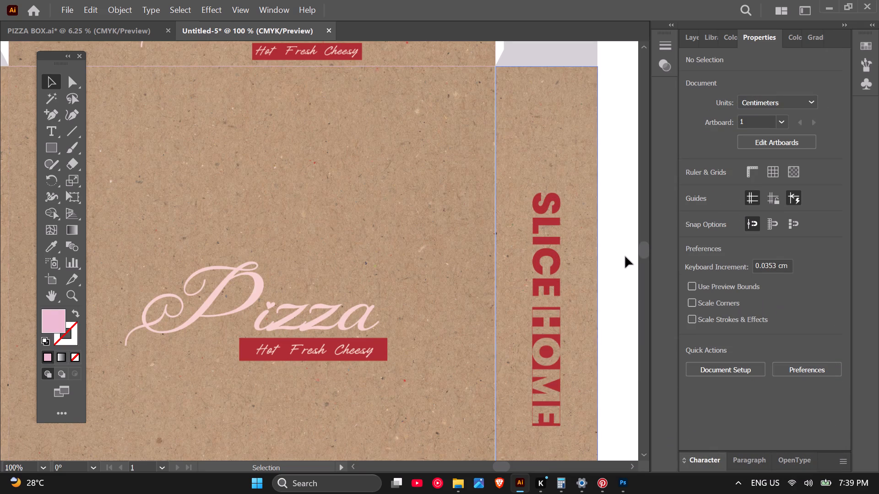
pyautogui.click(625, 257)
pyautogui.scroll(-1, 471, 299)
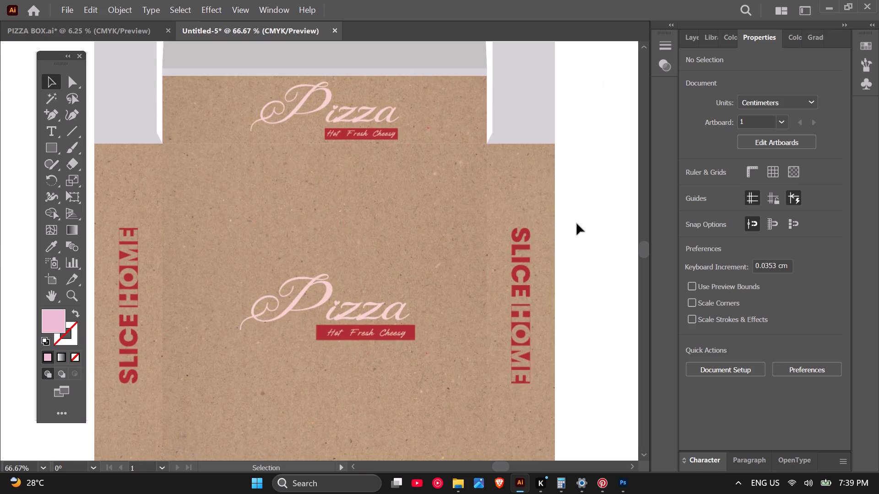
# Send the Pizza strip artwork above BACK behind its pink panel, clip it to that panel with a clipping mask, and deselect it.
pyautogui.click(428, 97)
pyautogui.scroll(-1, 438, 97)
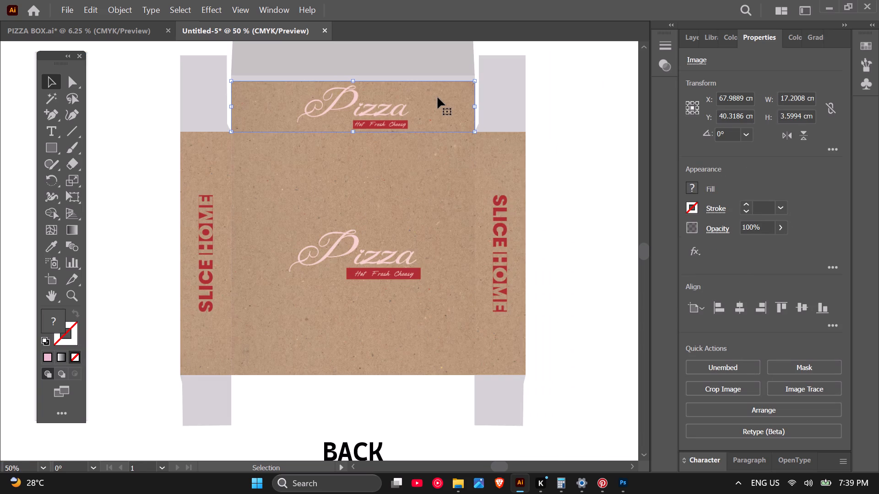
pyautogui.scroll(-1, 438, 97)
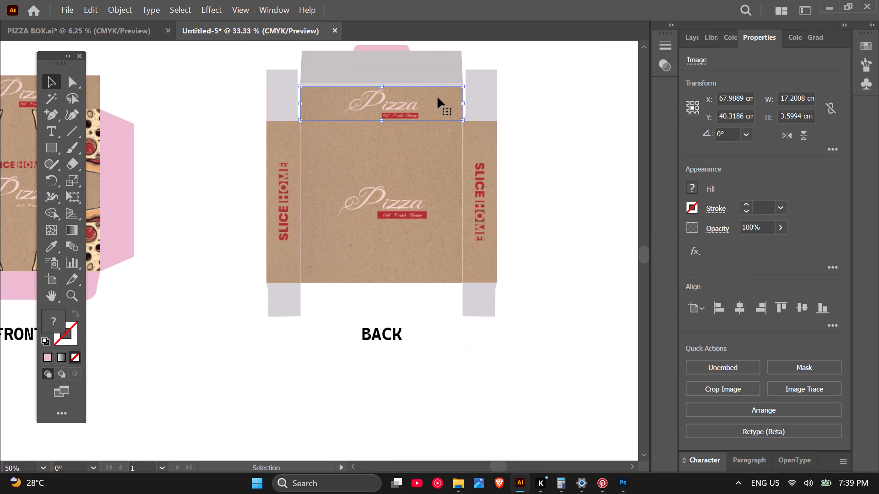
pyautogui.rightClick(438, 97)
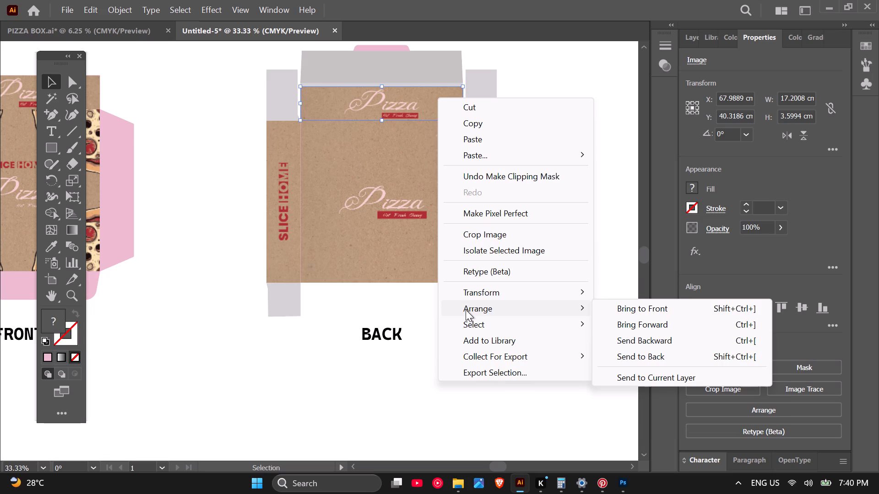
pyautogui.click(671, 350)
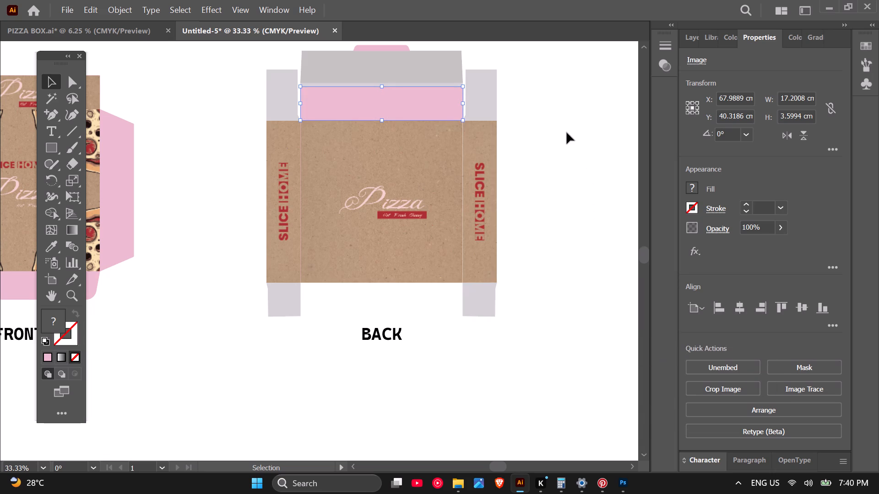
pyautogui.click(567, 133)
pyautogui.moveTo(547, 87); pyautogui.dragTo(538, 87)
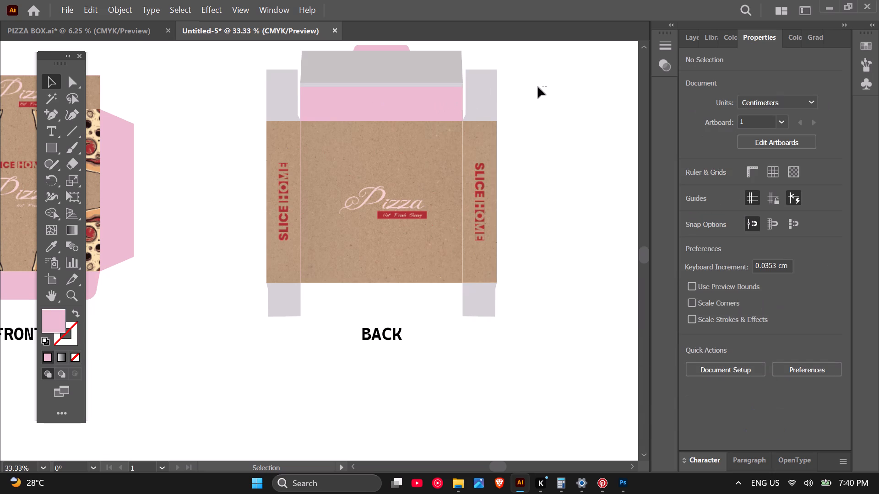
pyautogui.moveTo(538, 87); pyautogui.dragTo(477, 98)
pyautogui.click(559, 97)
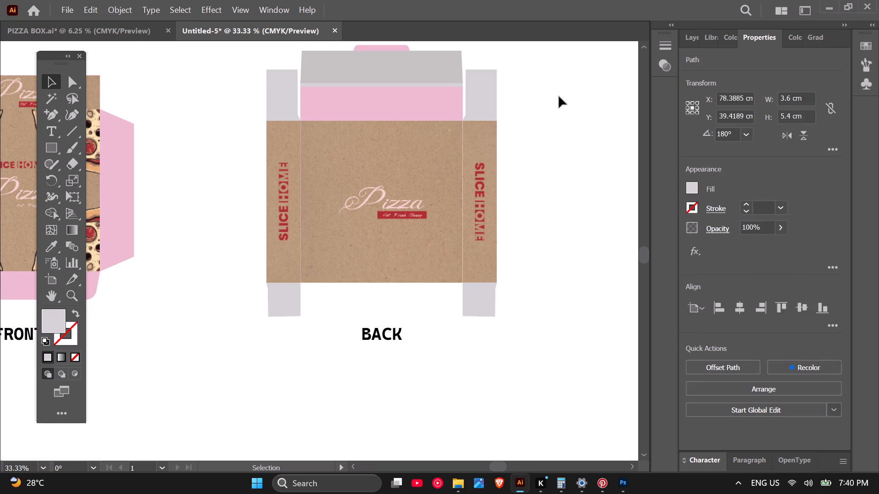
pyautogui.moveTo(558, 100); pyautogui.dragTo(441, 111)
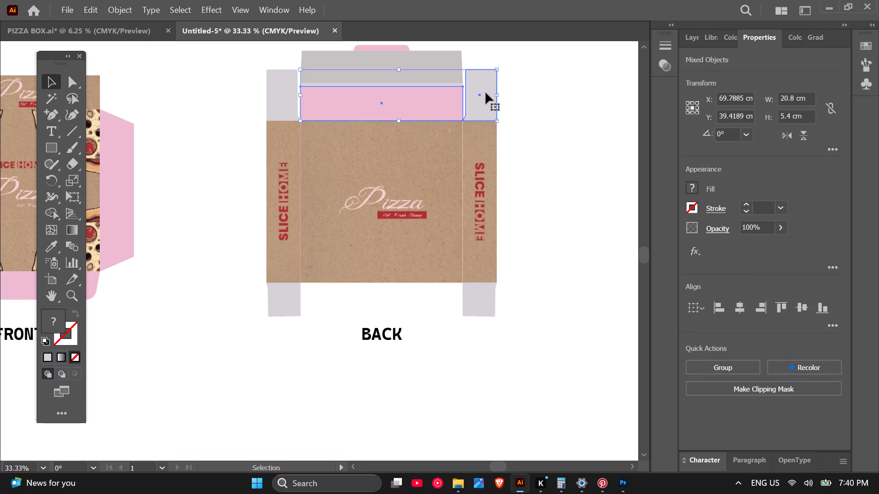
pyautogui.keyDown('shift'); pyautogui.click(486, 93); pyautogui.keyUp('shift')
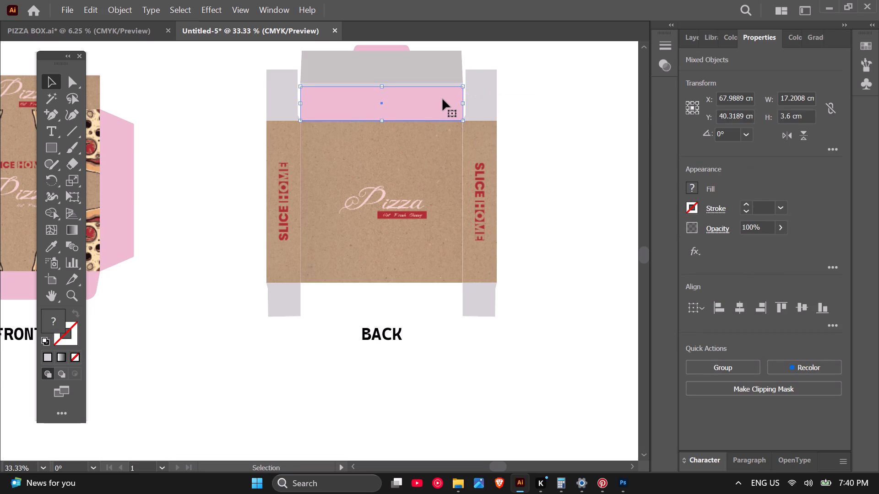
pyautogui.rightClick(443, 99)
pyautogui.click(519, 292)
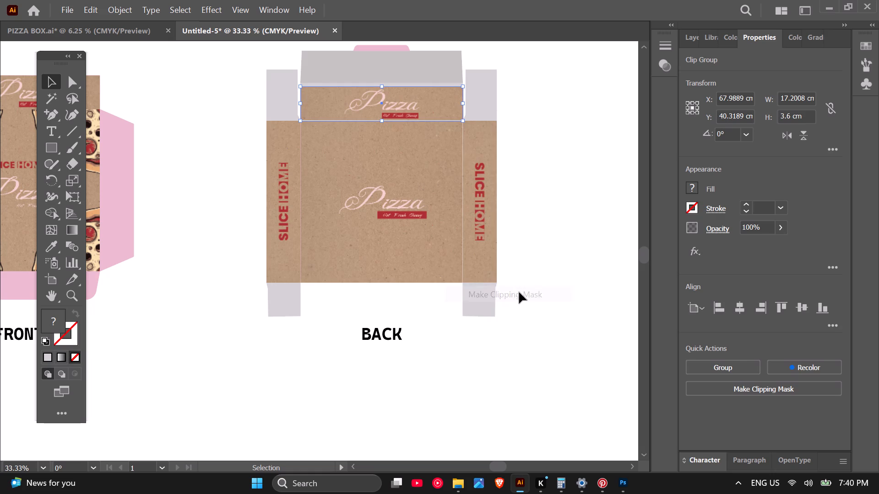
pyautogui.click(570, 254)
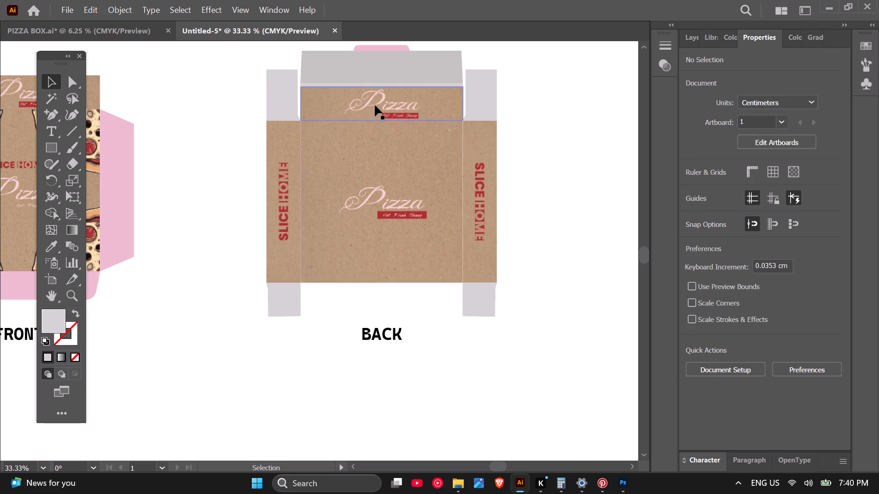
# Inspect the clipped artwork on the BACK panels and the Pizza strip placed above the FRONT panel.
pyautogui.scroll(2, 375, 105)
pyautogui.click(123, 111)
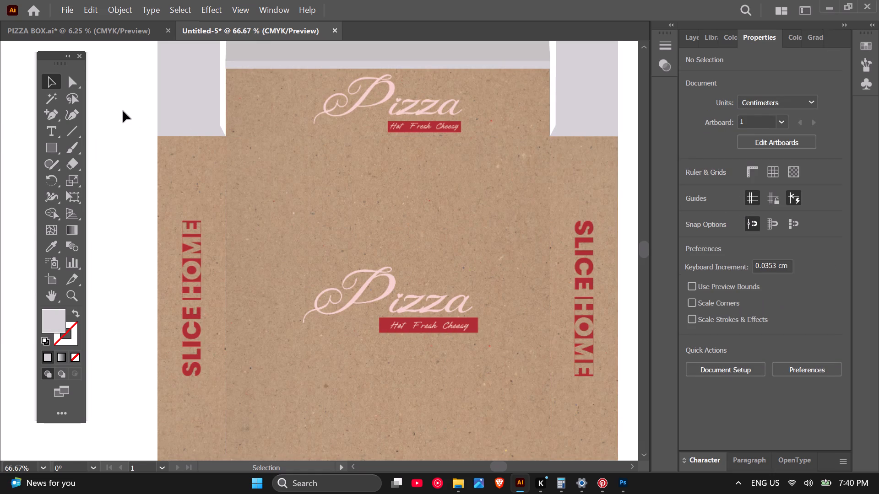
pyautogui.scroll(-3, 320, 188)
pyautogui.click(476, 197)
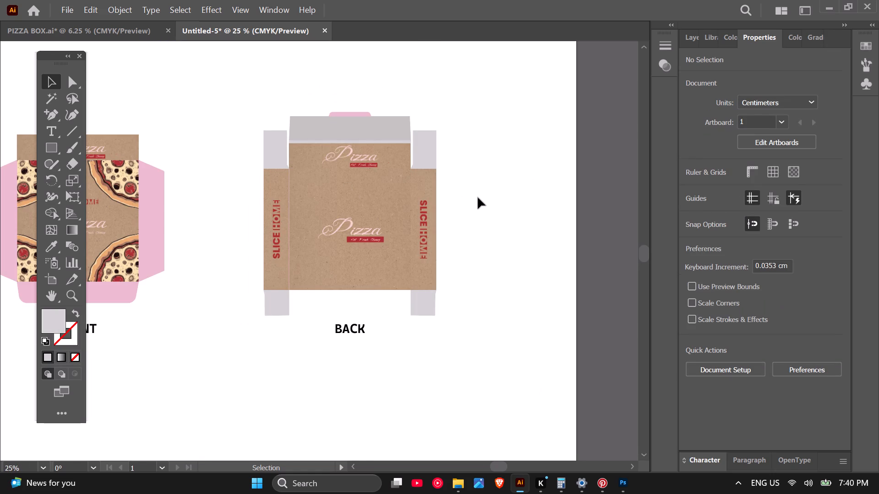
pyautogui.scroll(-2, 467, 233)
pyautogui.scroll(2, 409, 195)
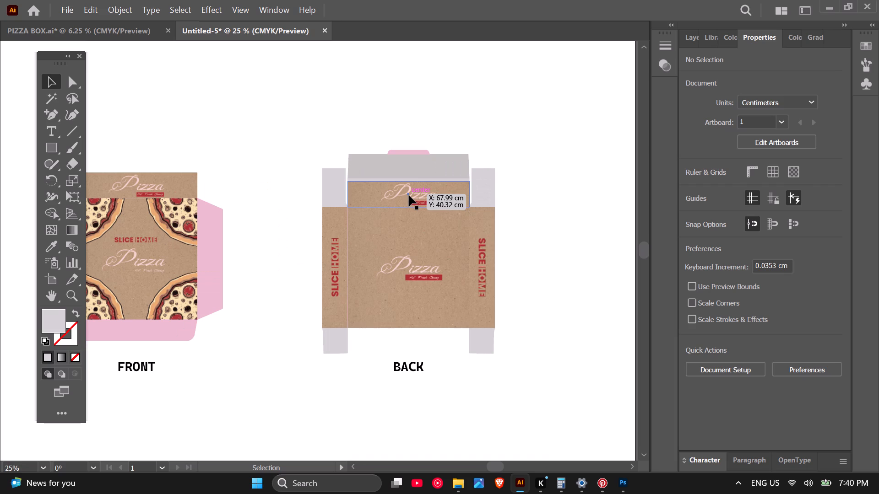
pyautogui.scroll(-1, 409, 195)
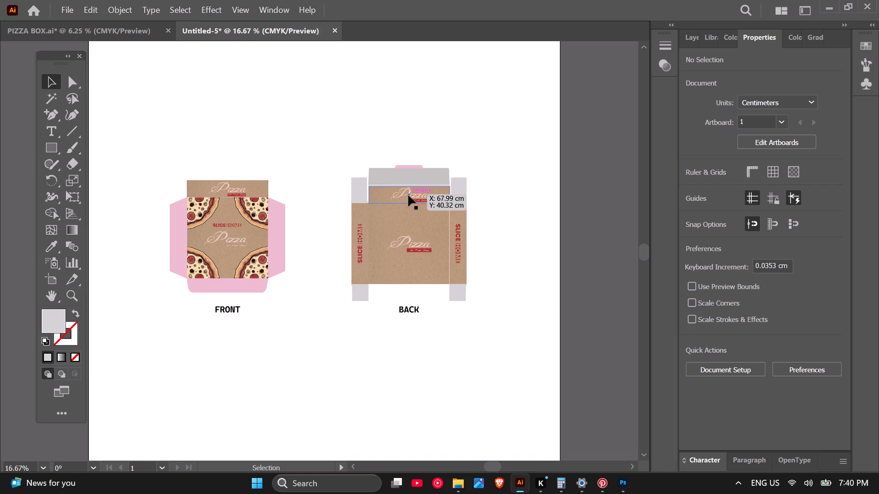
pyautogui.scroll(3, 211, 188)
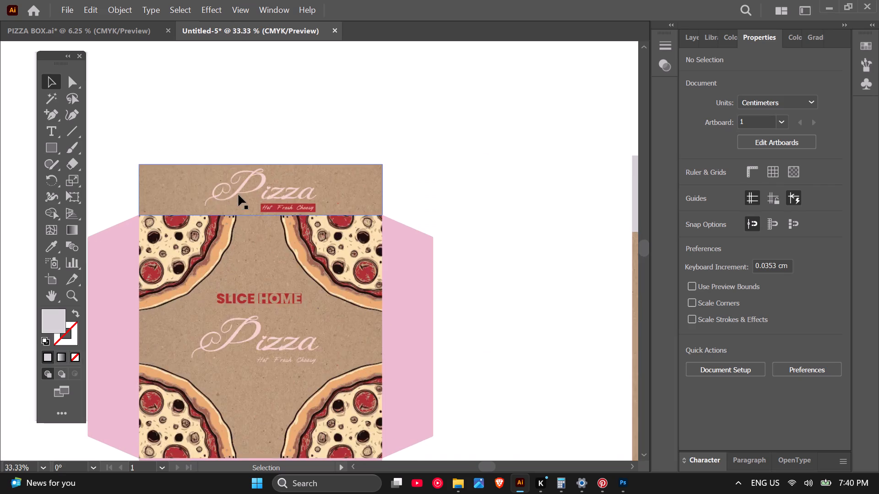
pyautogui.scroll(-1, 239, 195)
pyautogui.scroll(-2, 143, 177)
pyautogui.scroll(3, 136, 175)
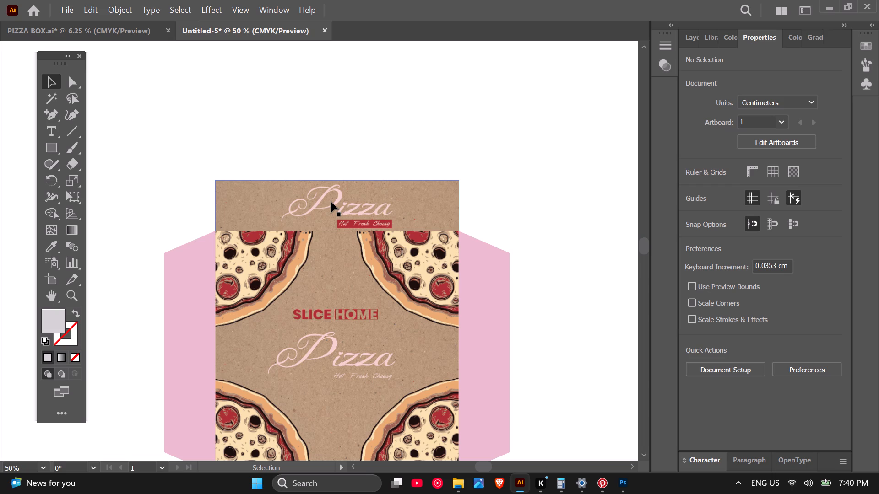
pyautogui.scroll(-2, 331, 202)
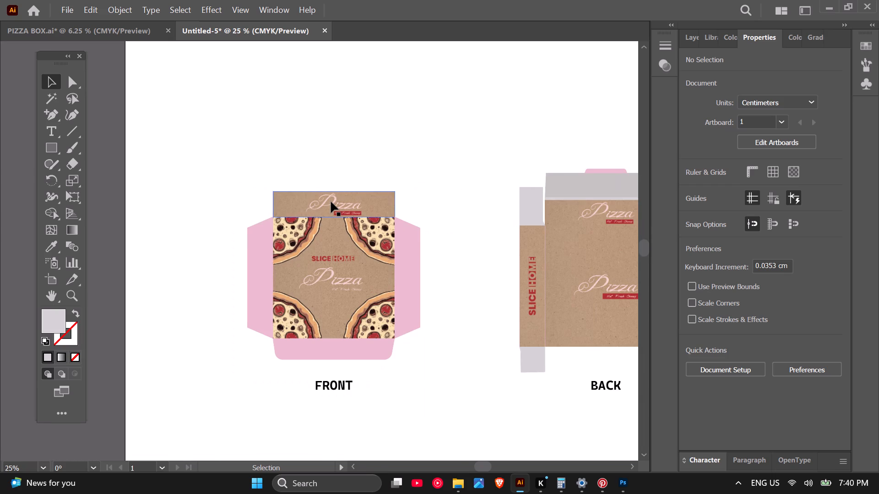
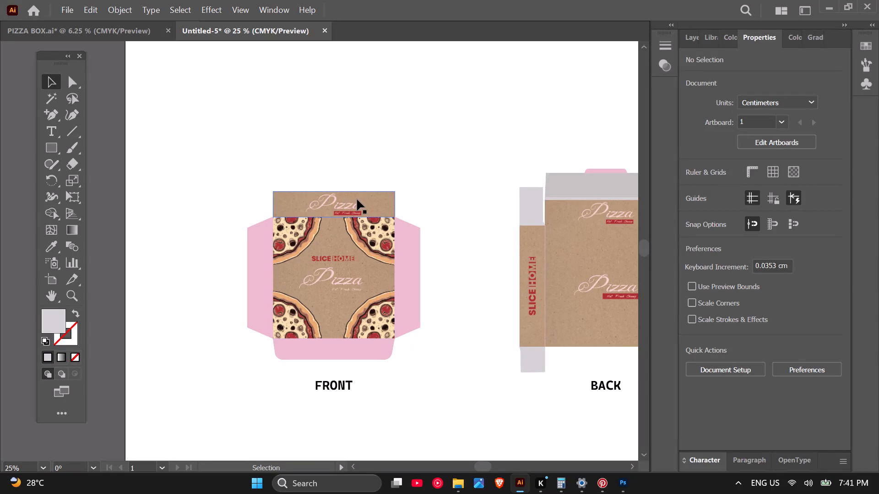
# Rotate the Pizza strip artwork above the FRONT panel by 180° and deselect it.
pyautogui.click(357, 199)
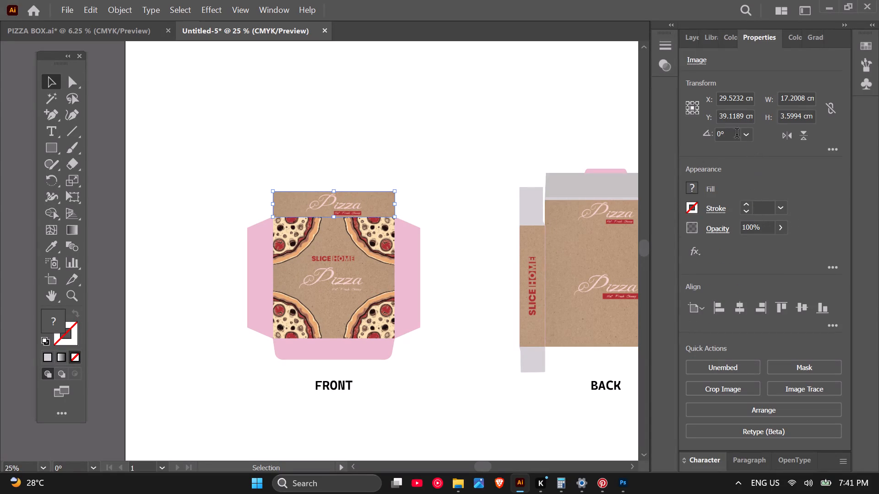
pyautogui.moveTo(731, 134); pyautogui.dragTo(711, 134)
pyautogui.write('180')
pyautogui.press('Return')
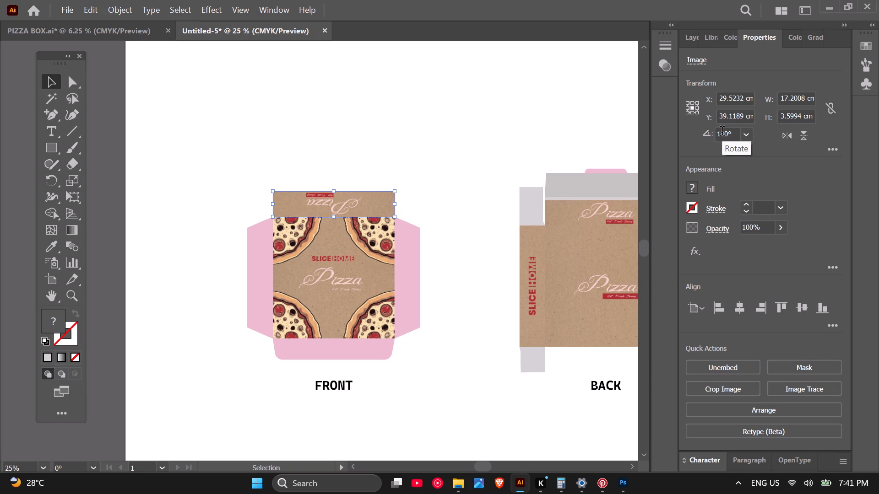
pyautogui.click(433, 121)
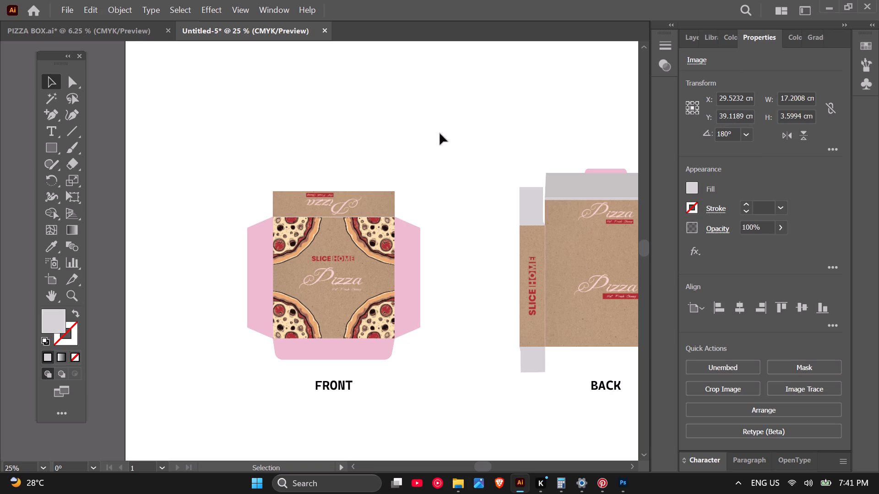
# Send the rotated Pizza strip above FRONT to the back and clip it to its pink flap with a clipping mask.
pyautogui.scroll(3, 341, 215)
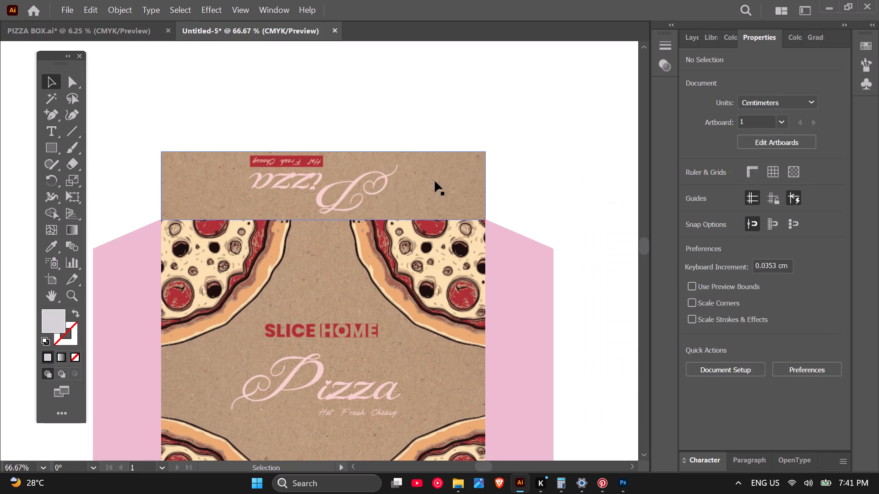
pyautogui.click(435, 179)
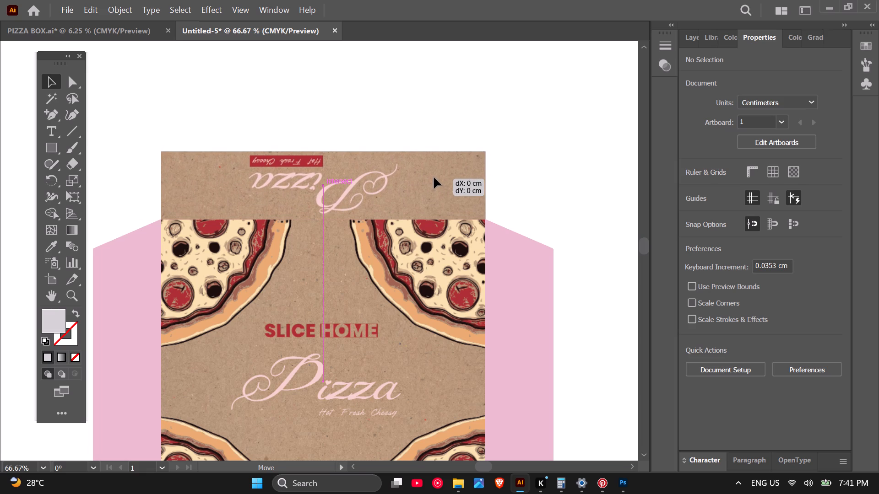
pyautogui.click(460, 94)
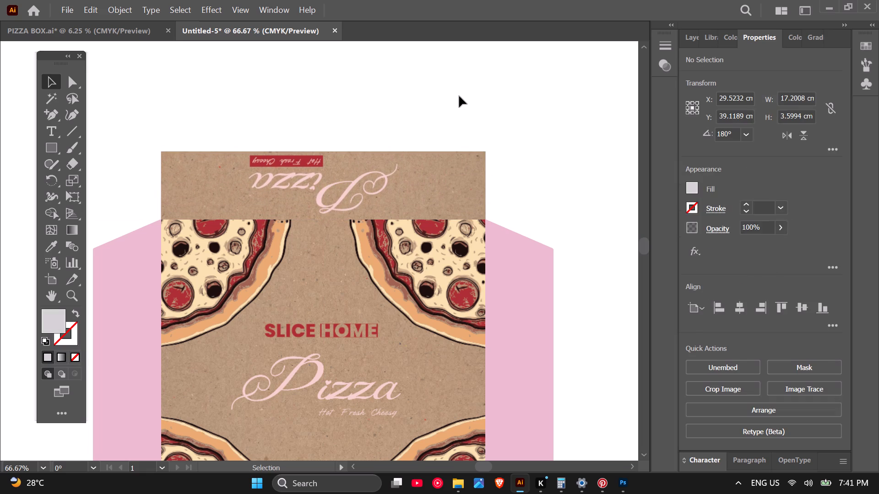
pyautogui.click(431, 161)
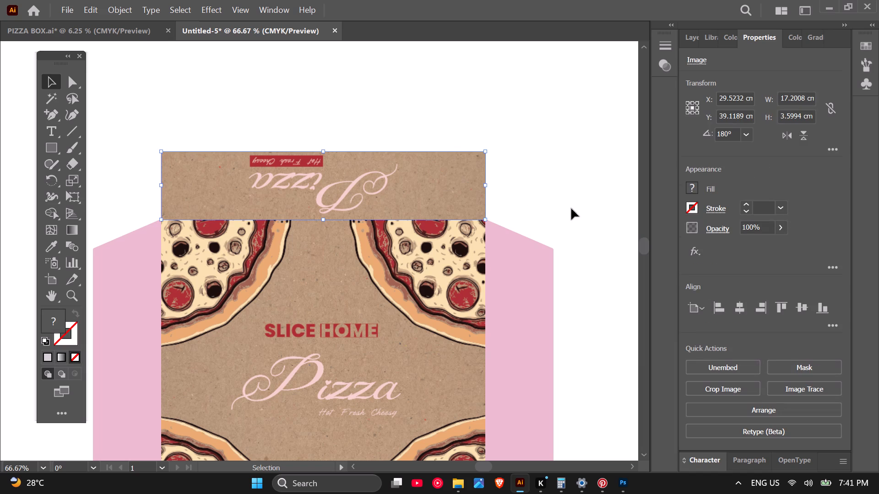
pyautogui.rightClick(459, 177)
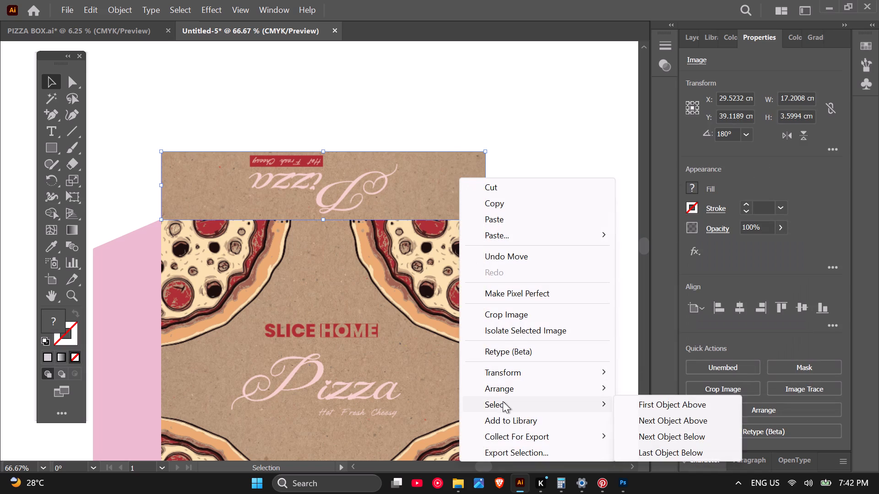
pyautogui.click(655, 441)
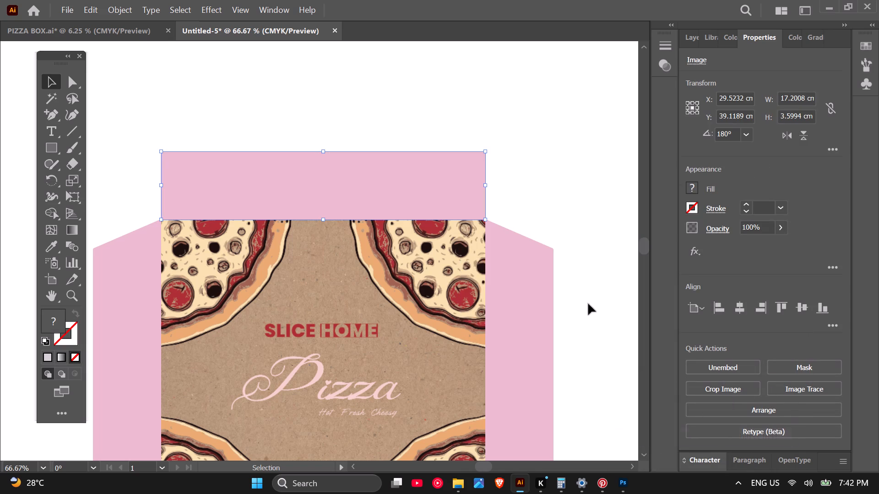
pyautogui.click(579, 236)
pyautogui.moveTo(389, 102); pyautogui.dragTo(423, 172)
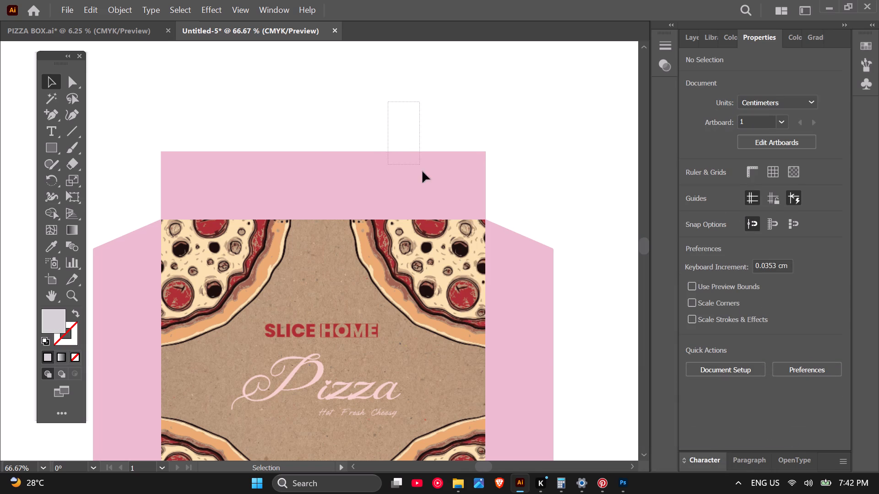
pyautogui.moveTo(423, 172); pyautogui.dragTo(428, 186)
pyautogui.rightClick(409, 173)
pyautogui.click(467, 364)
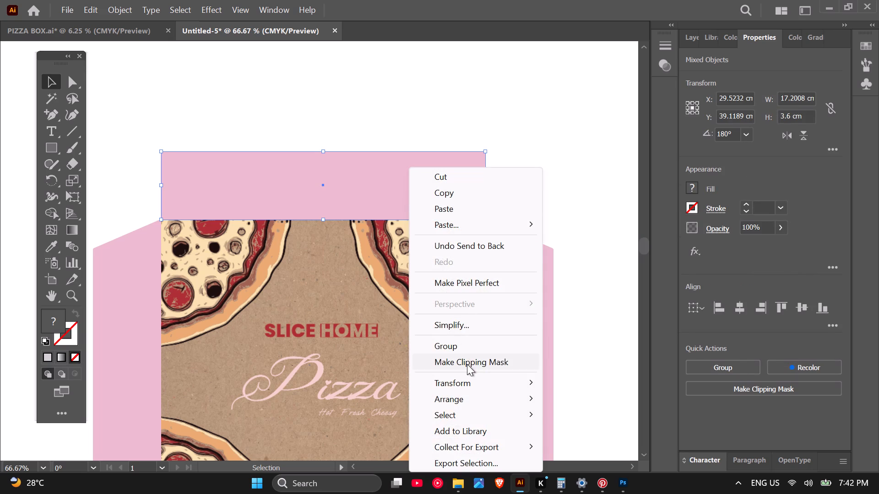
pyautogui.click(570, 216)
pyautogui.scroll(-1, 462, 124)
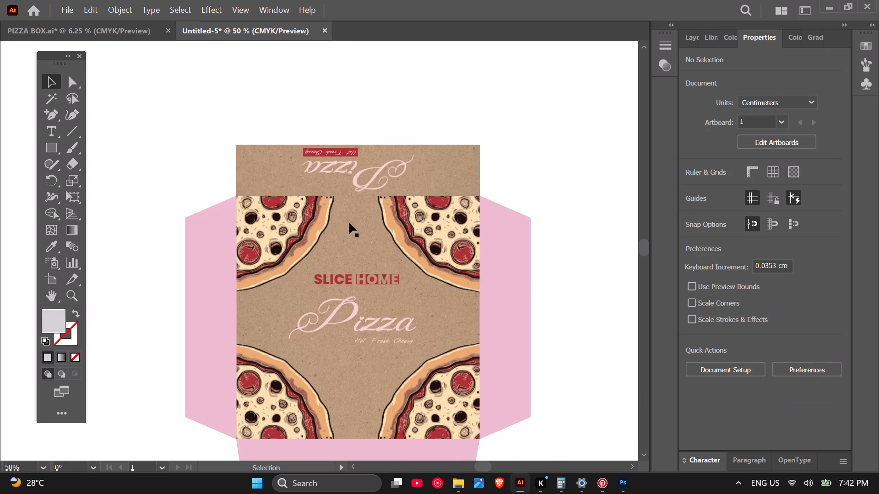
pyautogui.click(176, 141)
# Examine the FRONT and BACK dielines for flaps and tabs that still lack kraft artwork.
pyautogui.scroll(-2, 271, 264)
pyautogui.scroll(-1, 397, 243)
pyautogui.scroll(2, 563, 231)
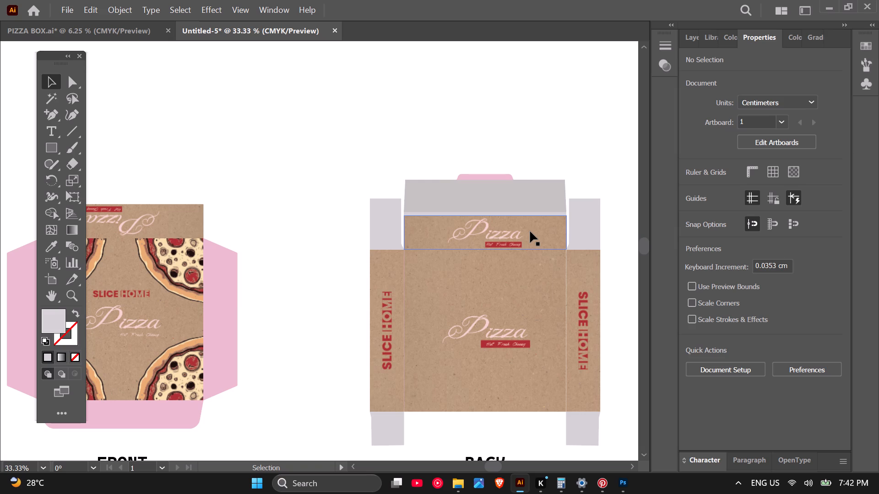
pyautogui.scroll(-2, 524, 112)
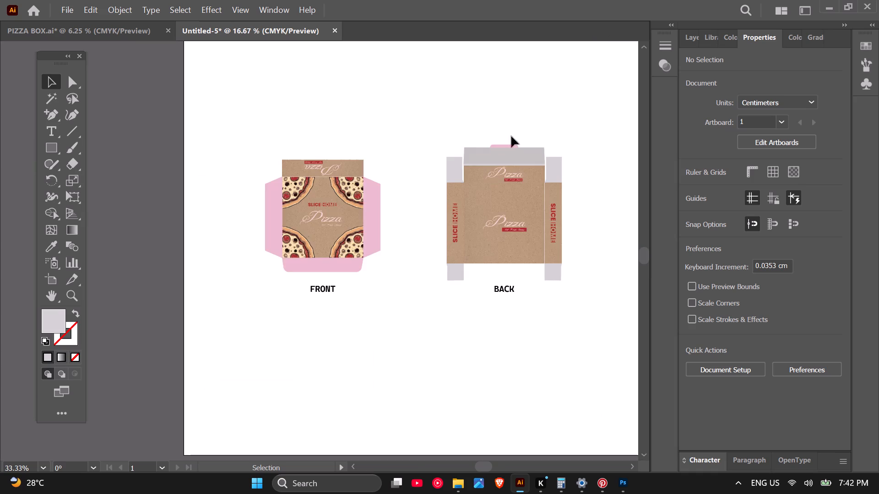
pyautogui.scroll(1, 491, 174)
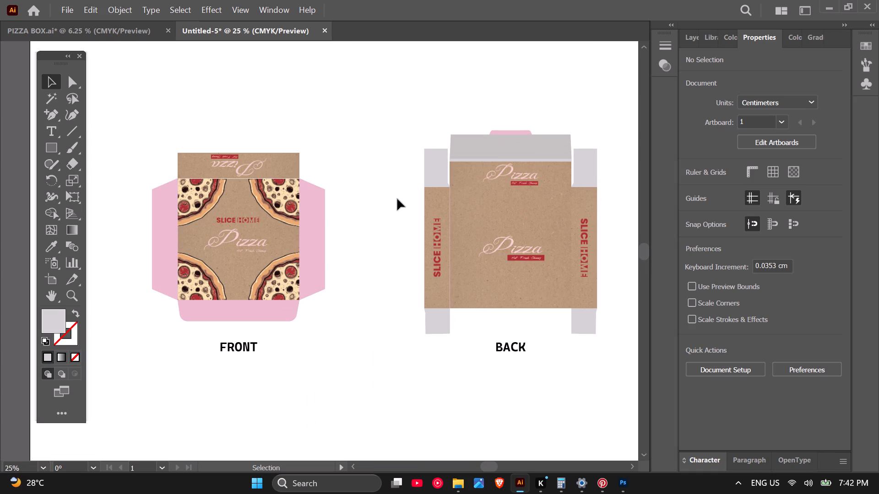
pyautogui.scroll(2, 422, 205)
pyautogui.scroll(-1, 429, 205)
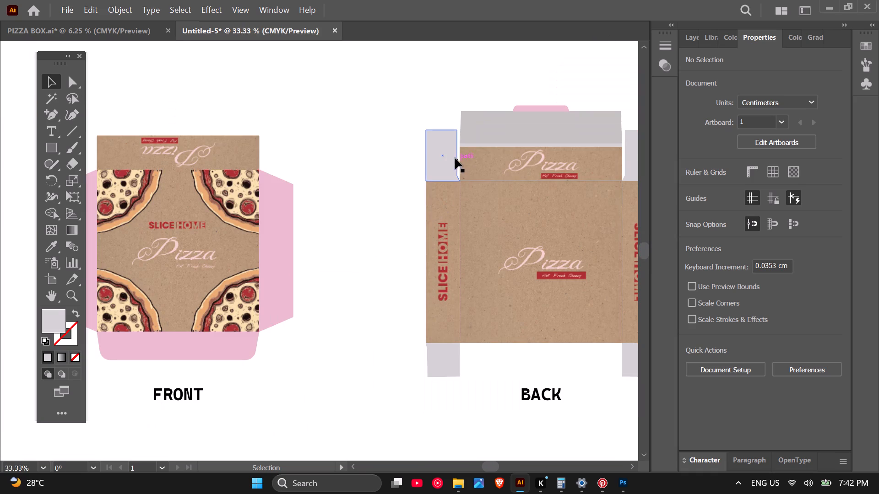
pyautogui.scroll(-1, 361, 151)
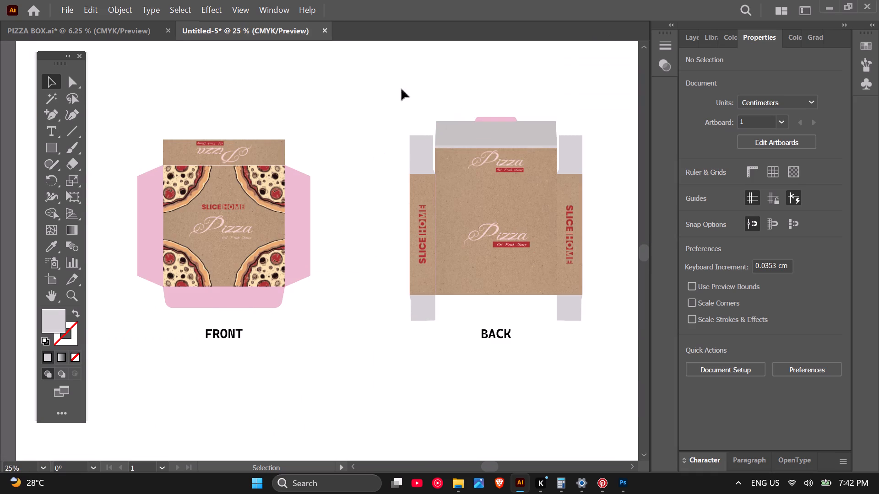
pyautogui.scroll(4, 524, 126)
pyautogui.scroll(-1, 488, 178)
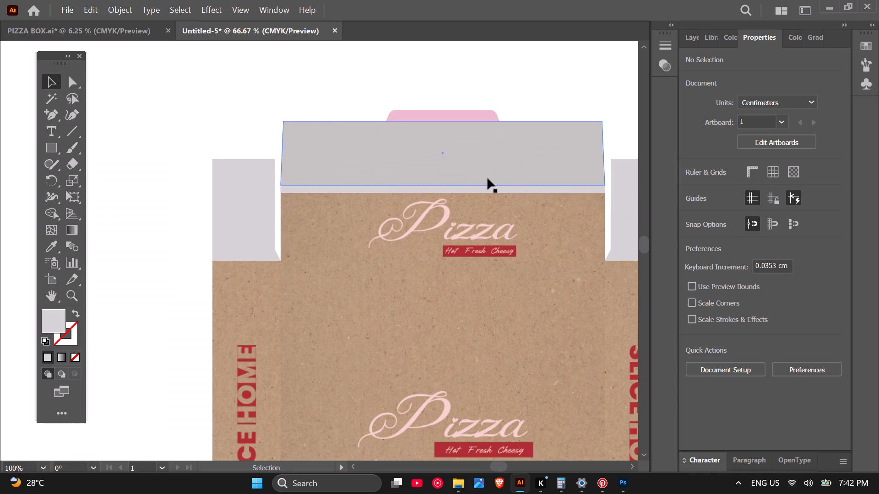
pyautogui.scroll(-2, 409, 121)
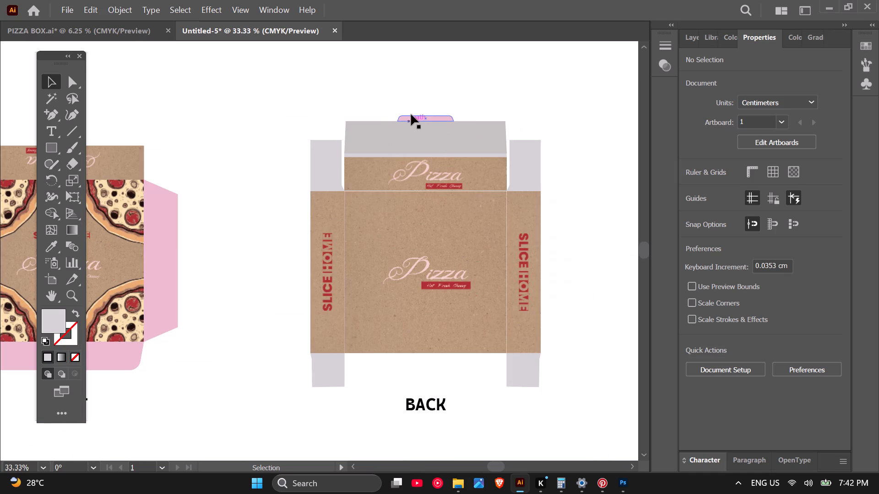
pyautogui.scroll(-1, 318, 86)
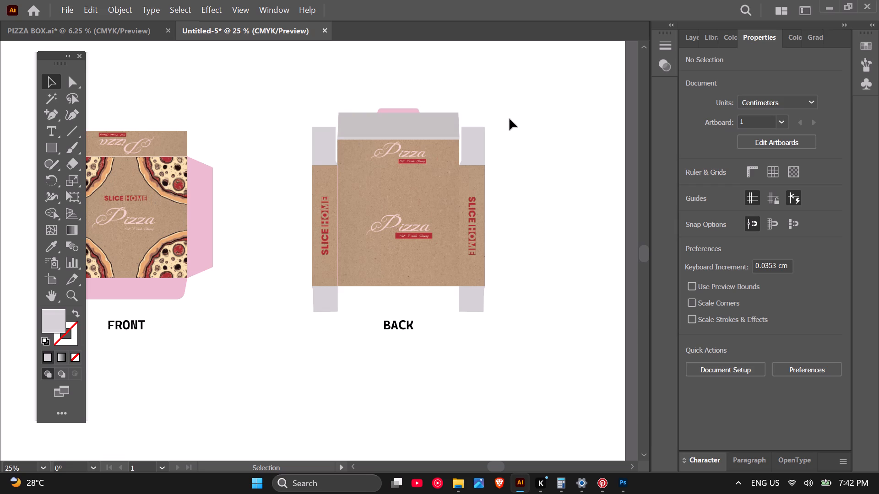
# Start placing an image and open the Resource-Boy-Kraft-Paper-Textures images inside the ASSESTS folder on Local Disk (D:).
pyautogui.hotkey('ctrl', 'shift', 'p')
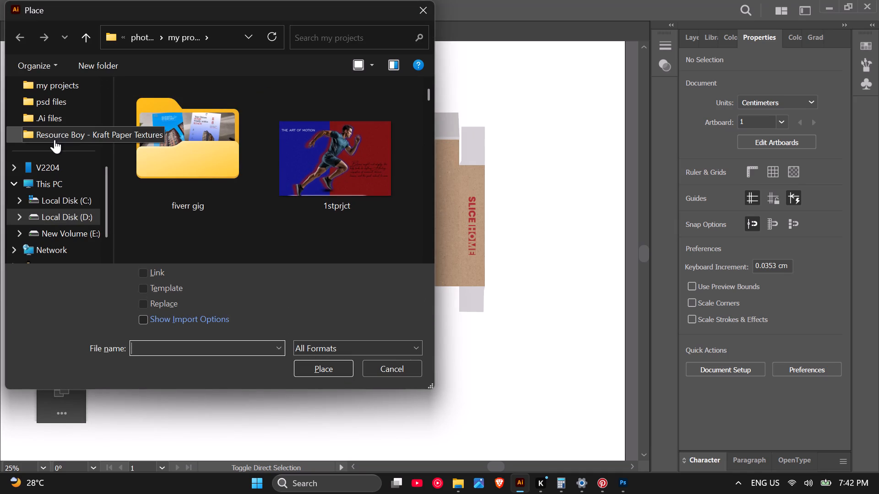
pyautogui.click(67, 211)
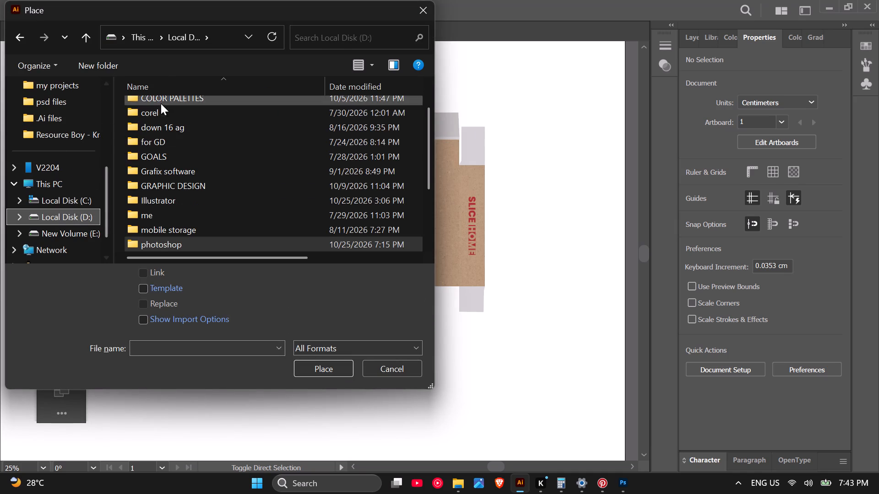
pyautogui.scroll(4, 132, 182)
pyautogui.click(160, 97)
pyautogui.doubleClick(160, 104)
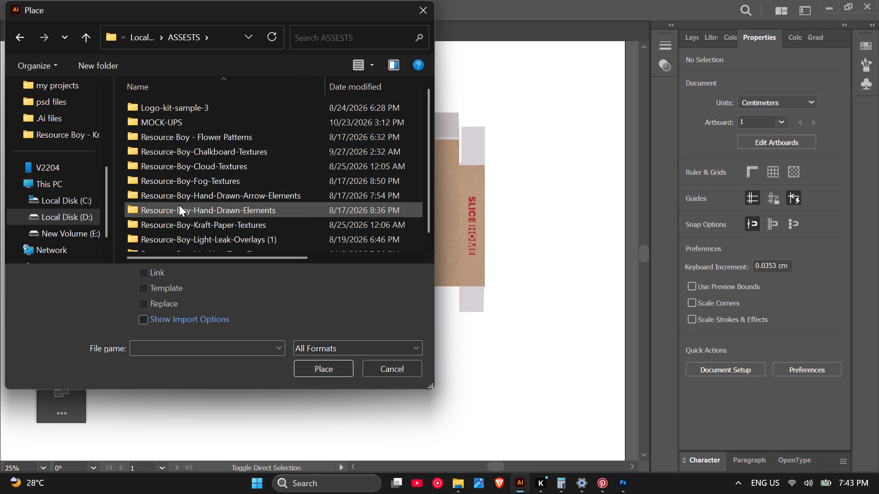
pyautogui.click(180, 221)
pyautogui.doubleClick(180, 221)
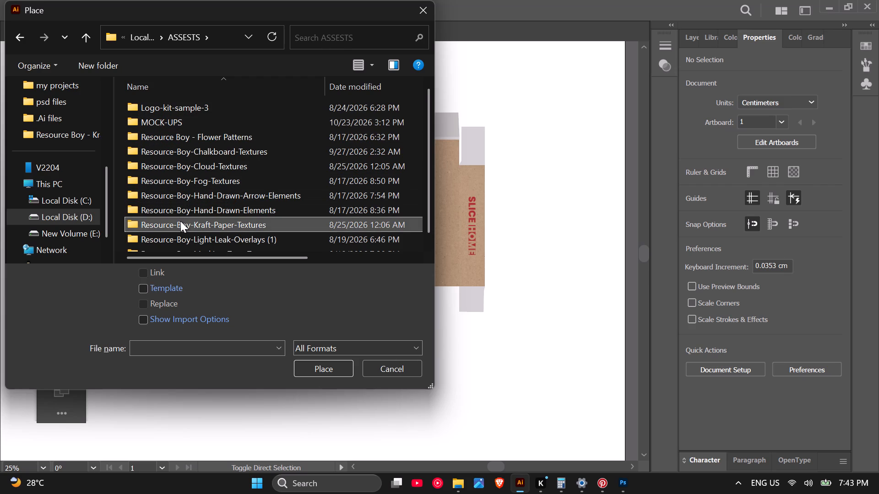
pyautogui.doubleClick(245, 102)
# Place kraft paper texture 48 over the BACK dieline, about 29.7 cm wide and 46.66 cm high.
pyautogui.scroll(-4, 235, 139)
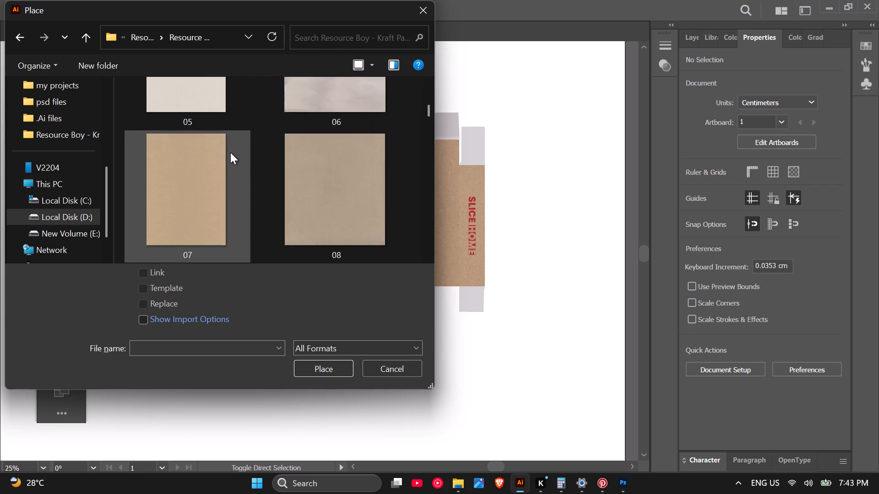
pyautogui.scroll(-20, 230, 152)
pyautogui.scroll(-13, 230, 152)
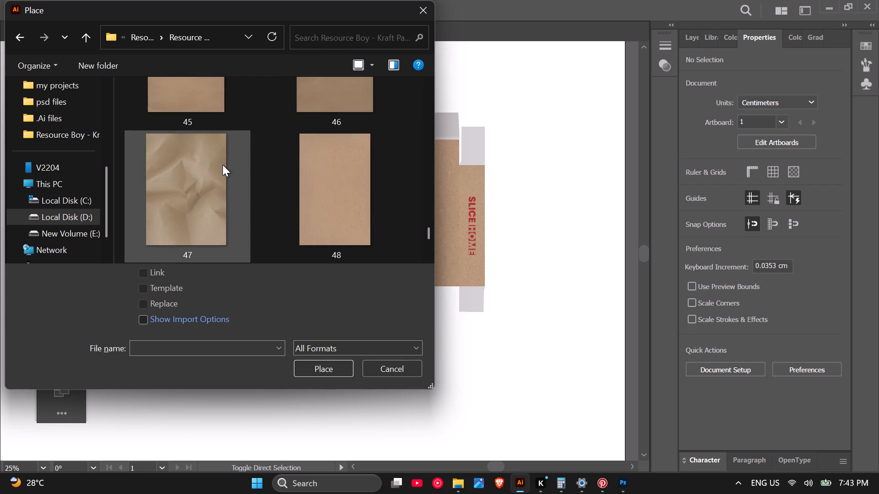
pyautogui.scroll(-11, 222, 165)
pyautogui.scroll(1, 313, 109)
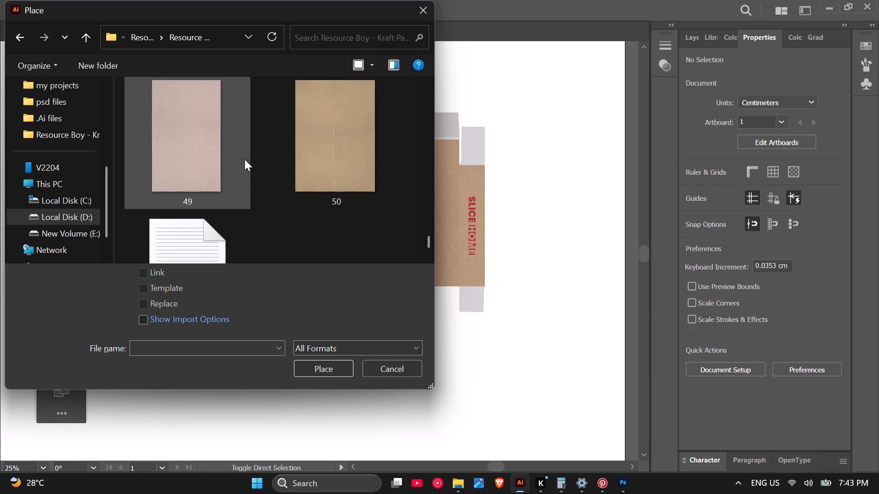
pyautogui.scroll(-2, 248, 168)
pyautogui.scroll(2, 251, 169)
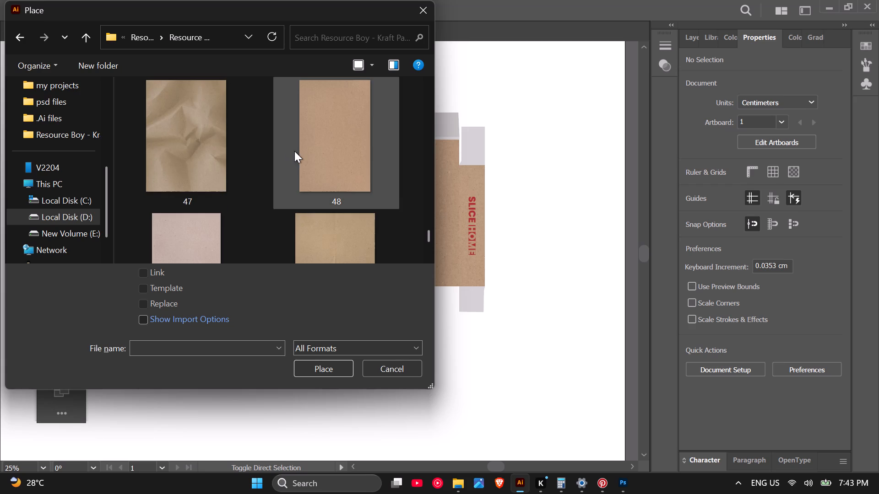
pyautogui.click(294, 151)
pyautogui.click(334, 370)
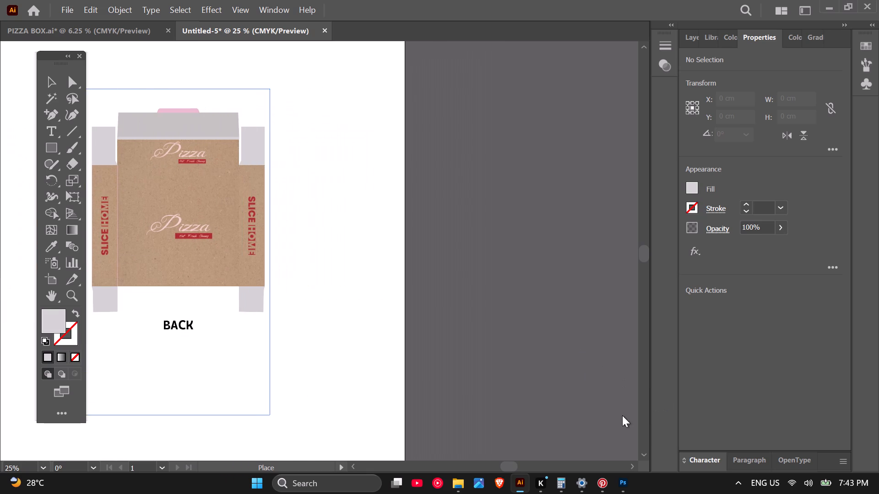
# Send the placed kraft texture to the back, behind the BACK dieline, and deselect it.
pyautogui.scroll(-2, 420, 287)
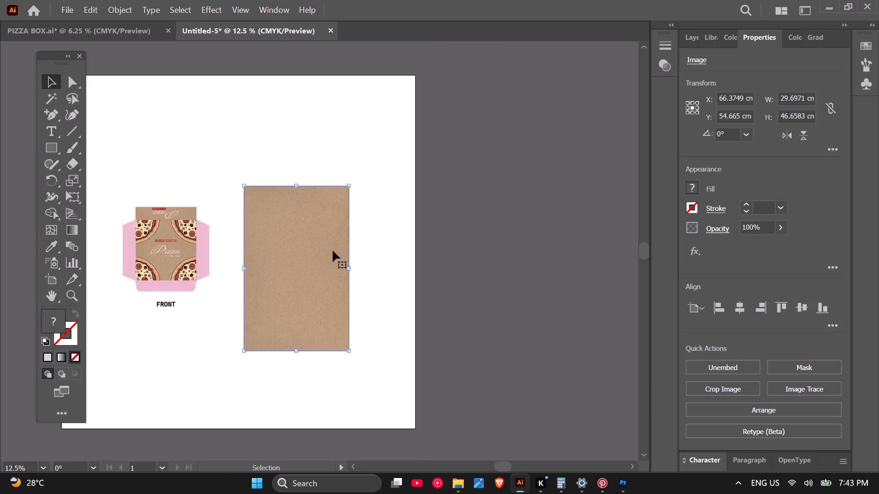
pyautogui.rightClick(333, 251)
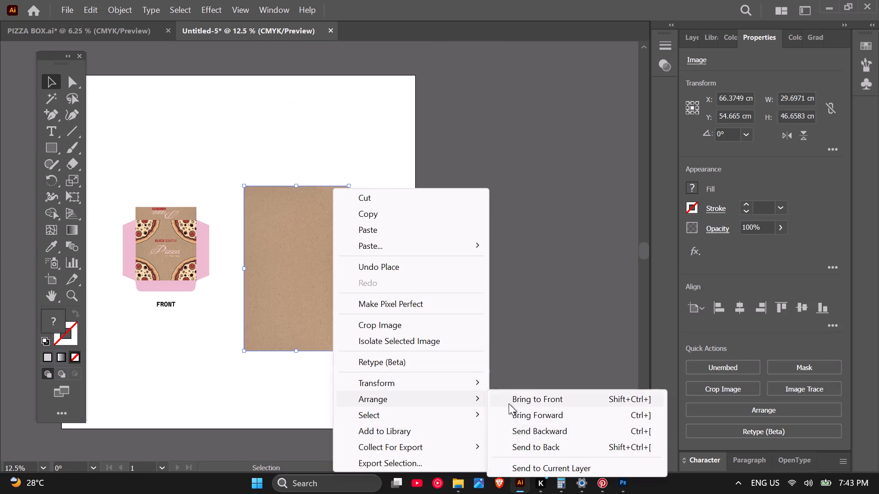
pyautogui.click(531, 447)
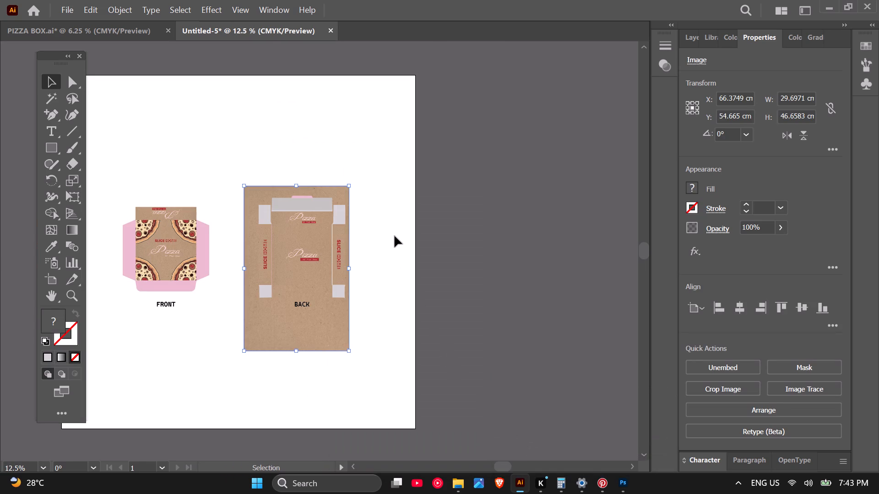
pyautogui.click(395, 236)
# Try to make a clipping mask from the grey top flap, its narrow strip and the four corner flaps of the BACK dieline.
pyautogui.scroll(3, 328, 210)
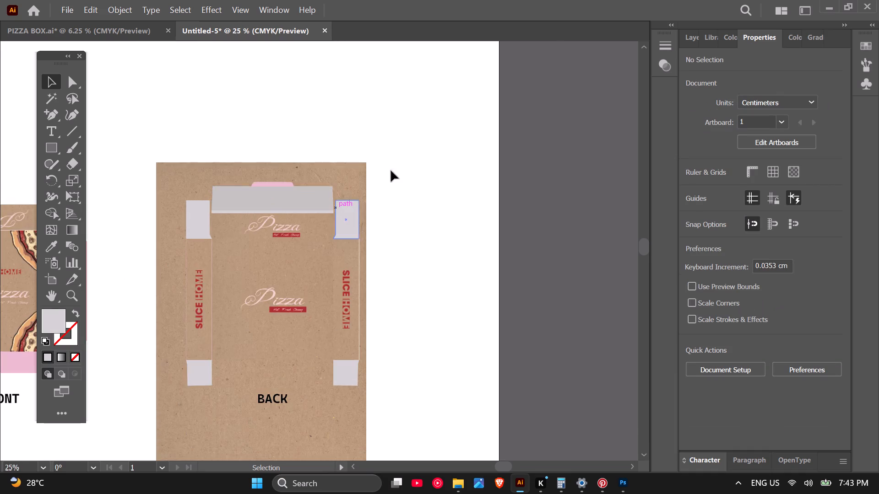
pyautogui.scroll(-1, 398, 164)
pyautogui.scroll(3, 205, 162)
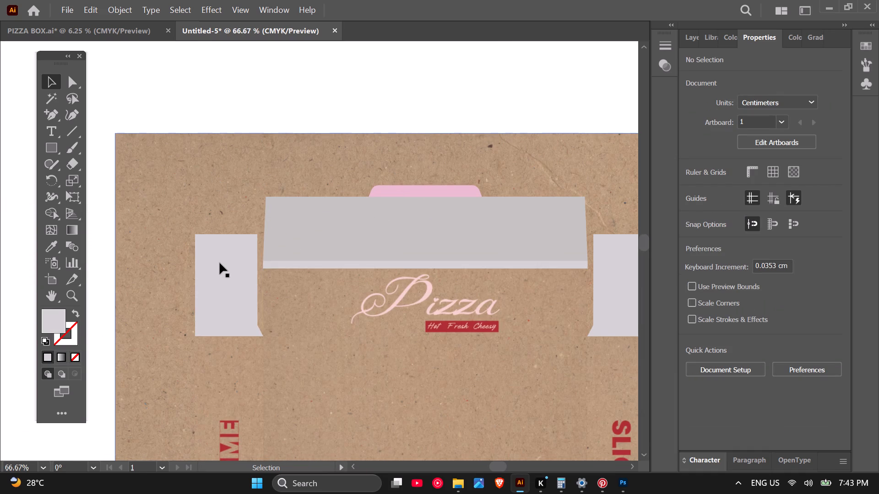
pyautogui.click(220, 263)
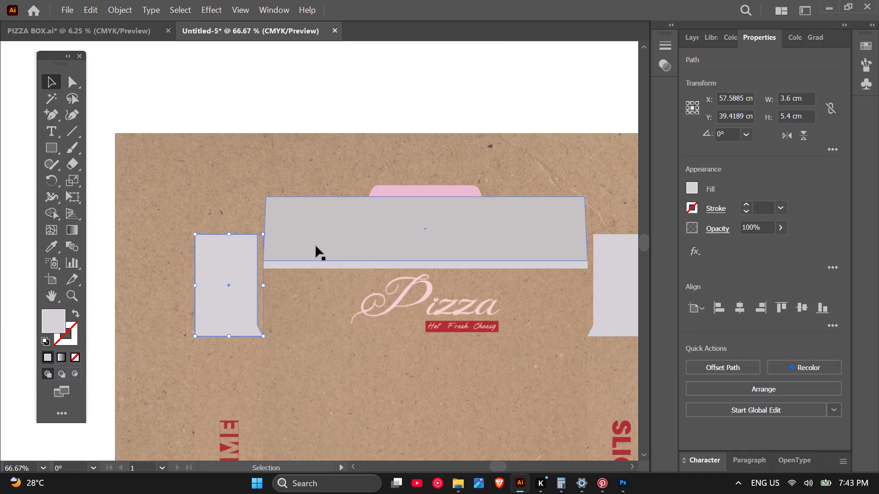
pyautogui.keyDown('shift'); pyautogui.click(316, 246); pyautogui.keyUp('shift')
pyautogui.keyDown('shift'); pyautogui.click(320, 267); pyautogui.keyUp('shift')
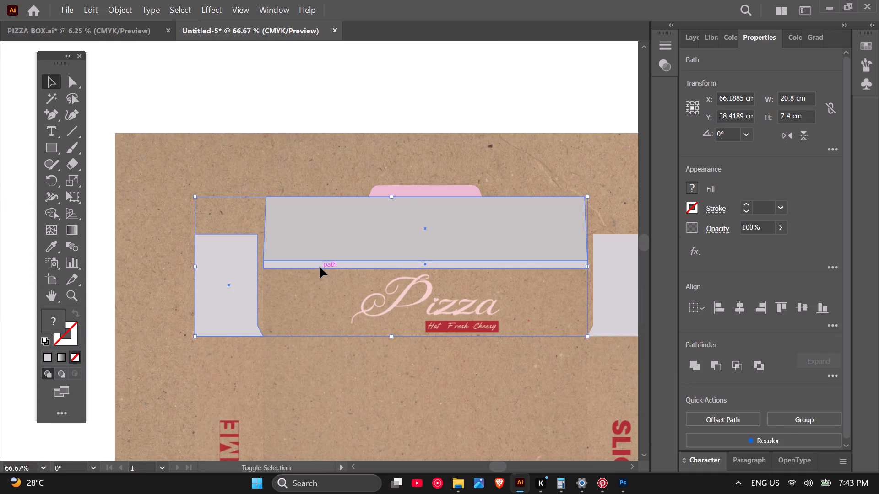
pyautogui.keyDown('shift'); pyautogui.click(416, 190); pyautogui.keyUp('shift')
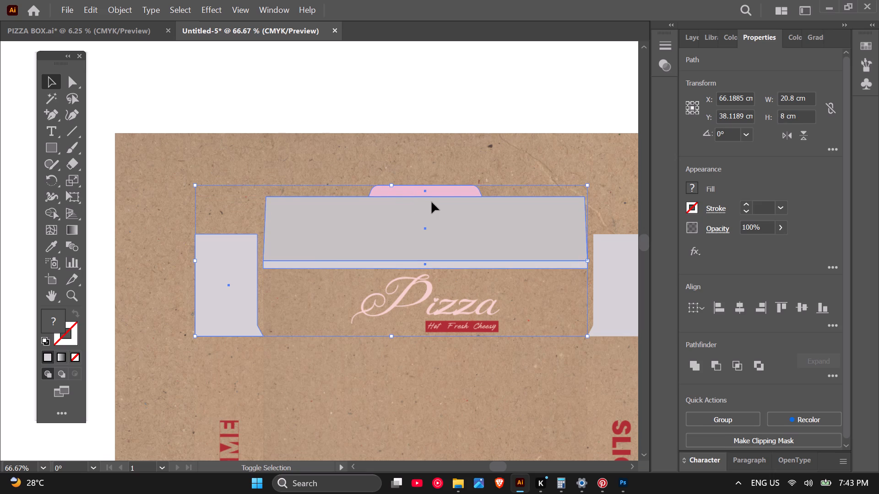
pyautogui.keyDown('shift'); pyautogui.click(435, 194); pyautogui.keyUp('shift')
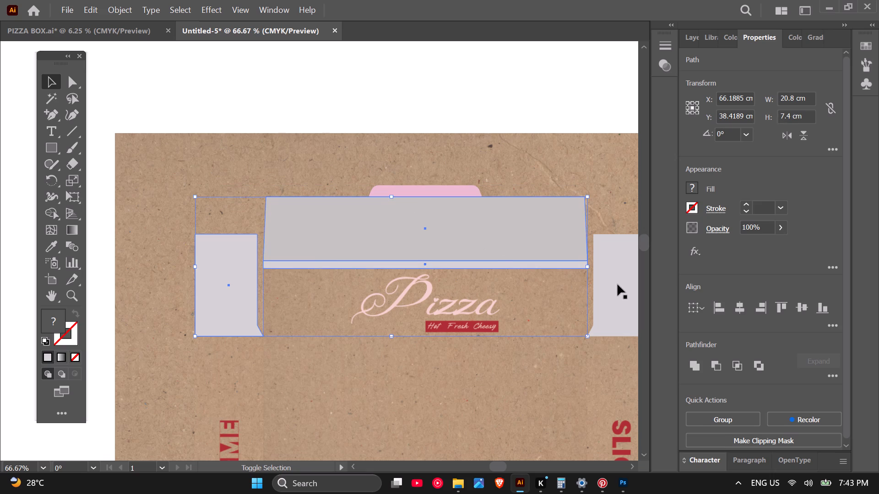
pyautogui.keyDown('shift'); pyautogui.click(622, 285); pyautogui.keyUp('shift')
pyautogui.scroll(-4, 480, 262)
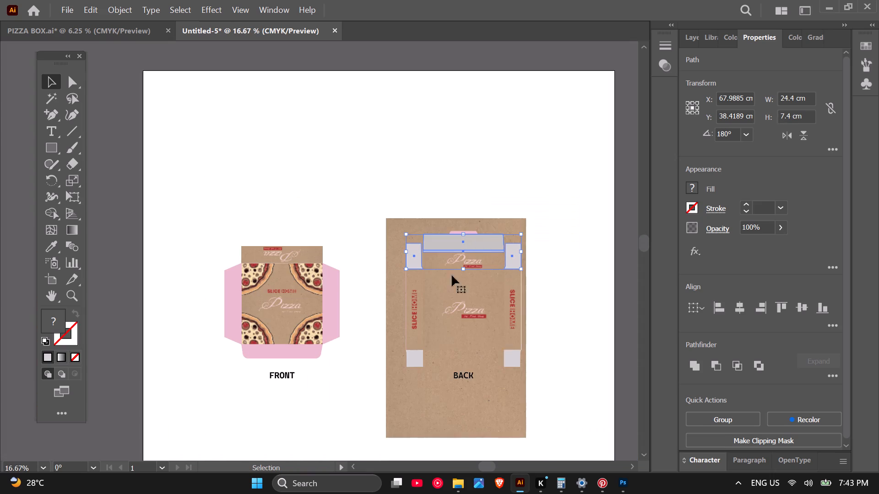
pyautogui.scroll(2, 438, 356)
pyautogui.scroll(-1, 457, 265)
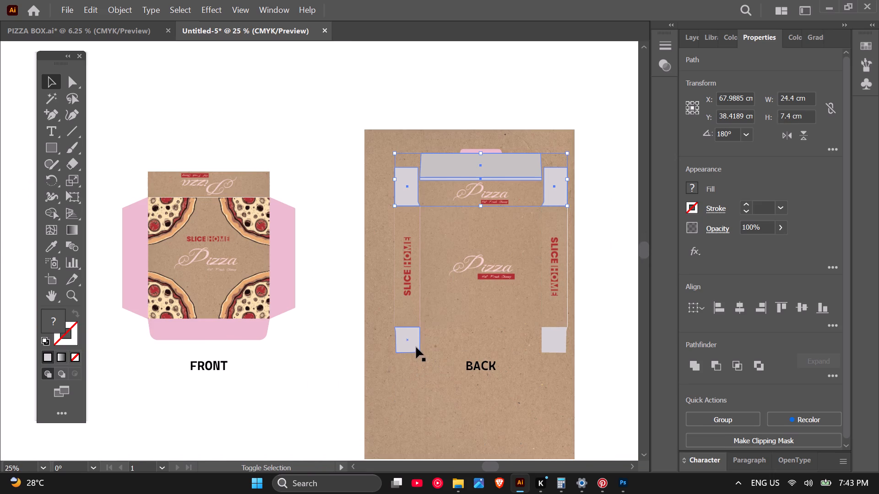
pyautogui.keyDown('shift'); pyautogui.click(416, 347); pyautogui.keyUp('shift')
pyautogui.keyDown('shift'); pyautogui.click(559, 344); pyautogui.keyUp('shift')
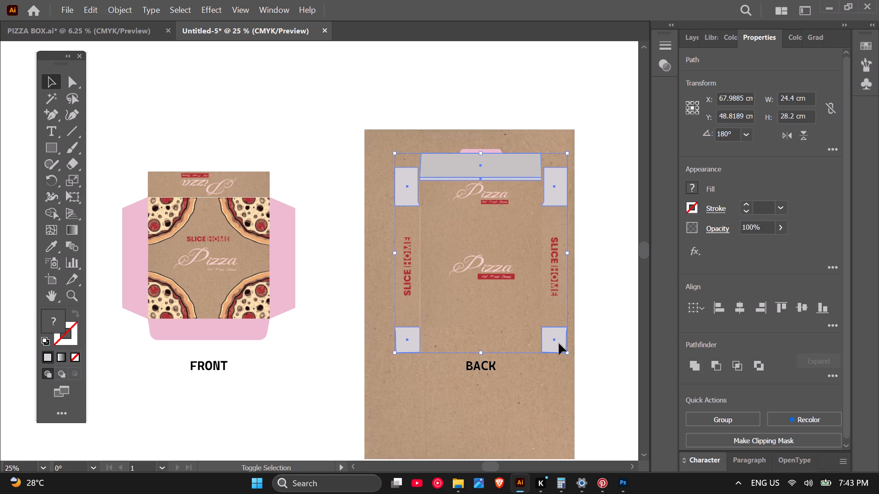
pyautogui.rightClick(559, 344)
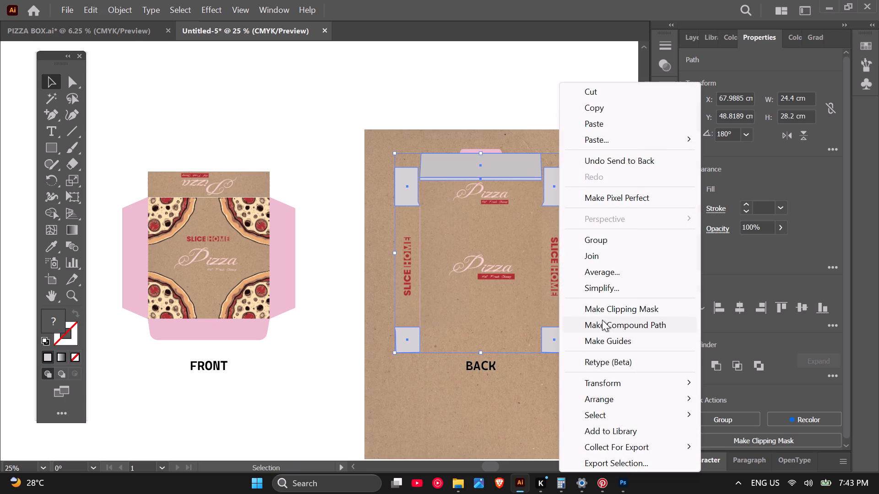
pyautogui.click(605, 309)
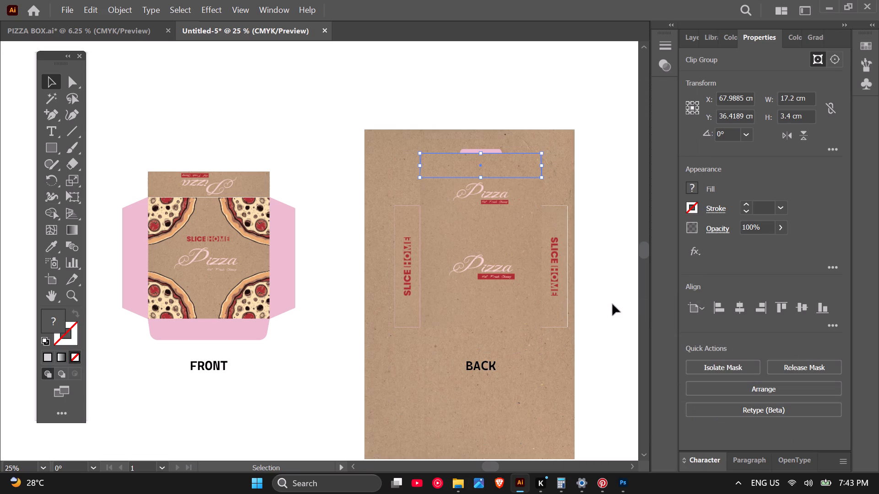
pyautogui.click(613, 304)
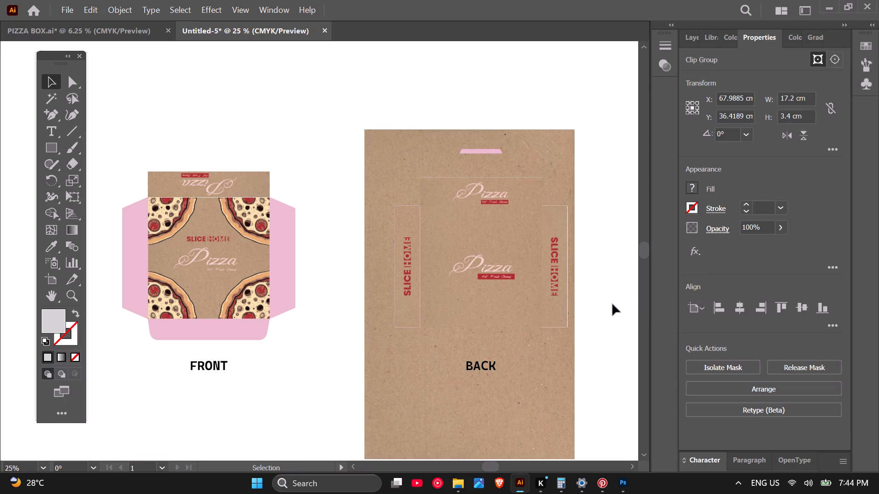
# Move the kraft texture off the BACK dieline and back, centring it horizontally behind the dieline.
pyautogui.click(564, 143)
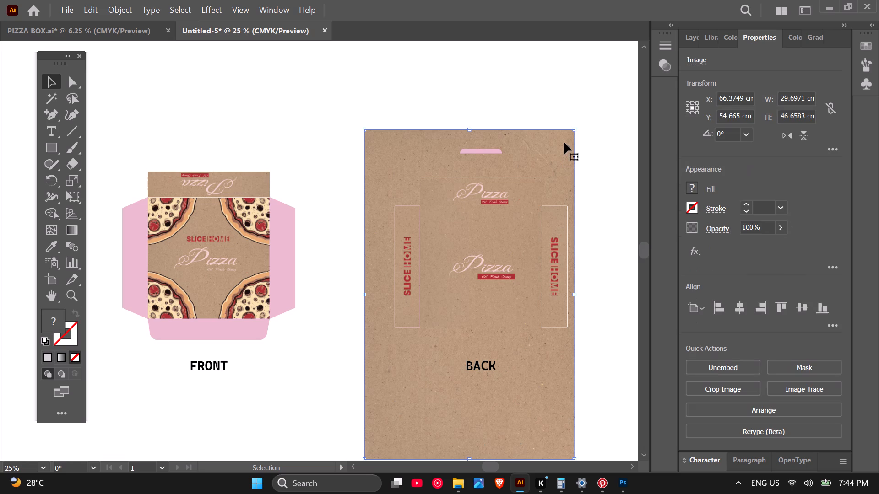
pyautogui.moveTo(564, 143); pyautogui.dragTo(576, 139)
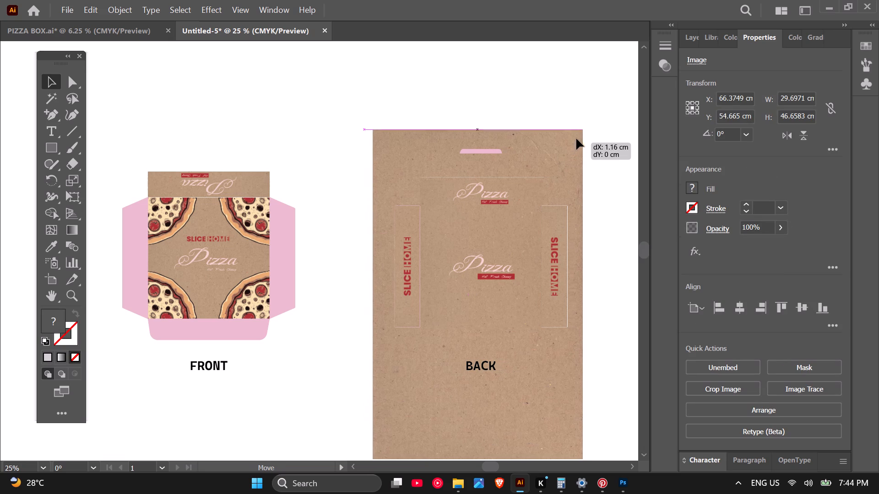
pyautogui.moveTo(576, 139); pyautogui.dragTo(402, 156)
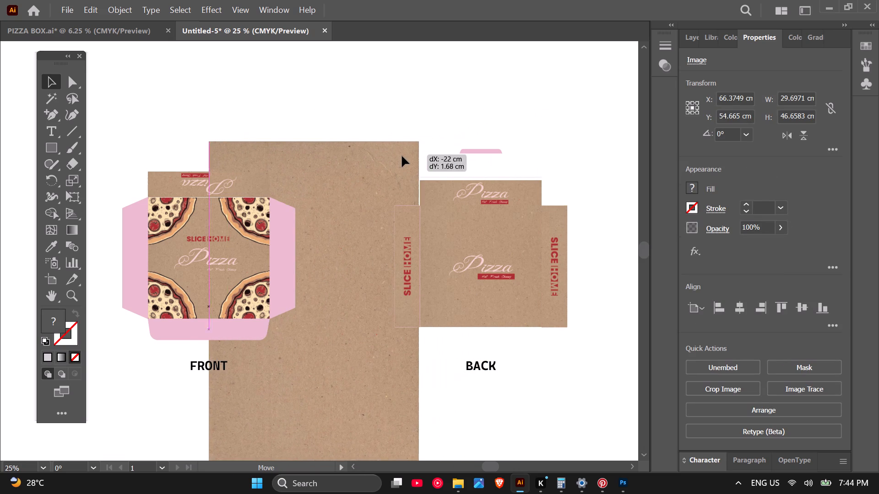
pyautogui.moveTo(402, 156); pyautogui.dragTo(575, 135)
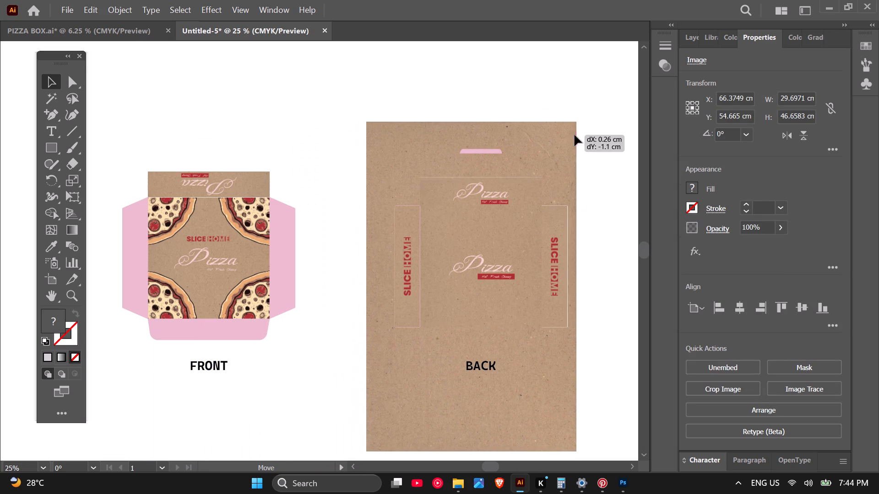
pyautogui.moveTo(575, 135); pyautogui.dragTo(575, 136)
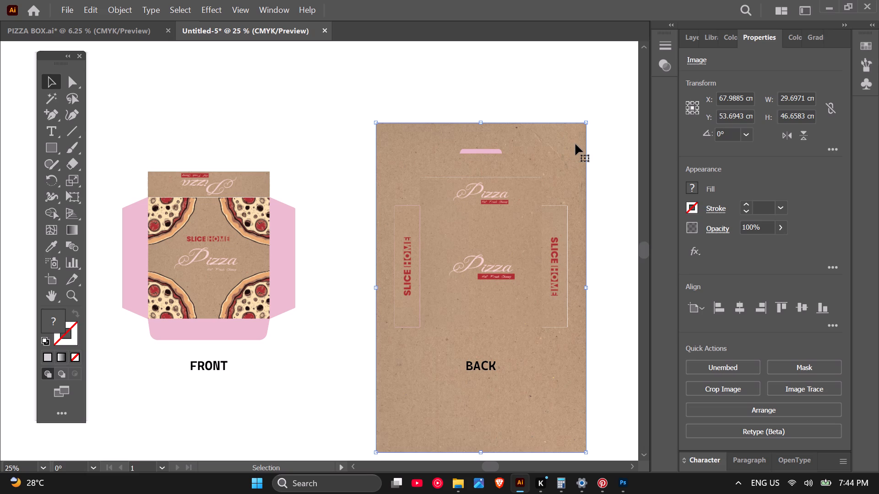
# Undo the texture move, the flap clipping mask, and the kraft texture's reordering and placement over the BACK dieline.
pyautogui.hotkey('ctrl', 'z')
pyautogui.hotkey('ctrl', 'z')
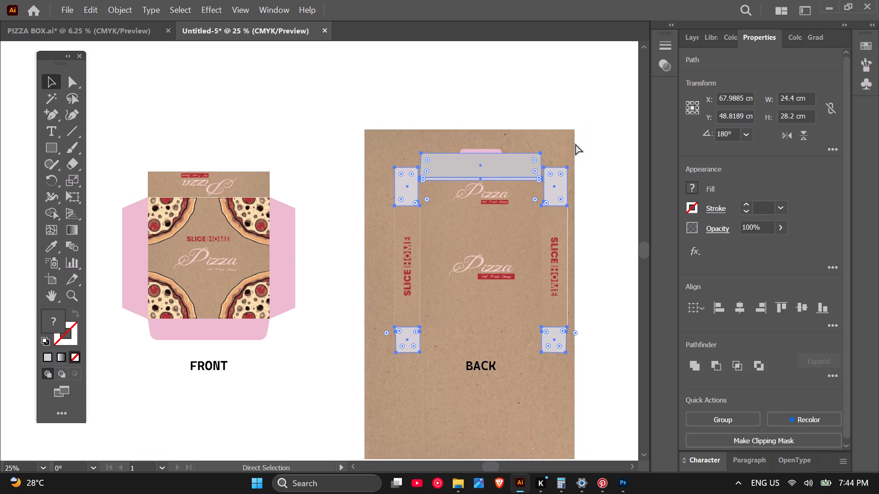
pyautogui.hotkey('ctrl', 'z')
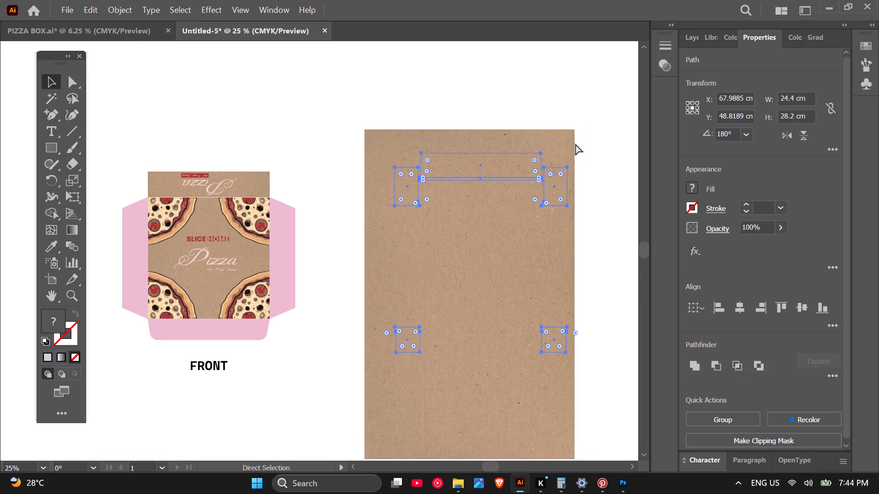
pyautogui.hotkey('ctrl', 'z')
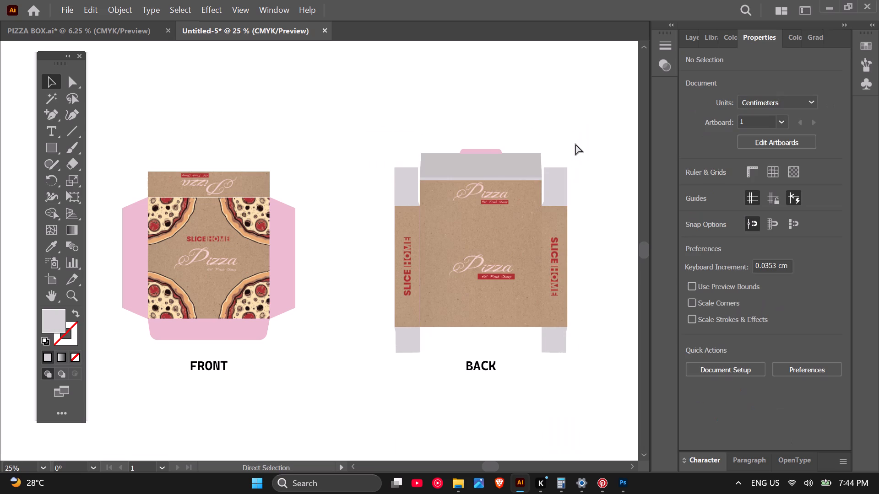
# Examine the FRONT and BACK dielines side by side on the artboard.
pyautogui.scroll(1, 411, 200)
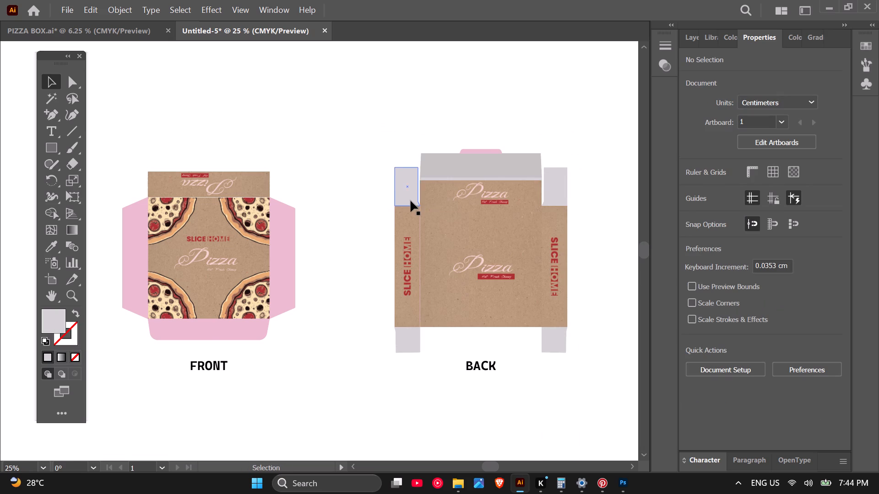
pyautogui.scroll(-1, 405, 204)
pyautogui.click(356, 208)
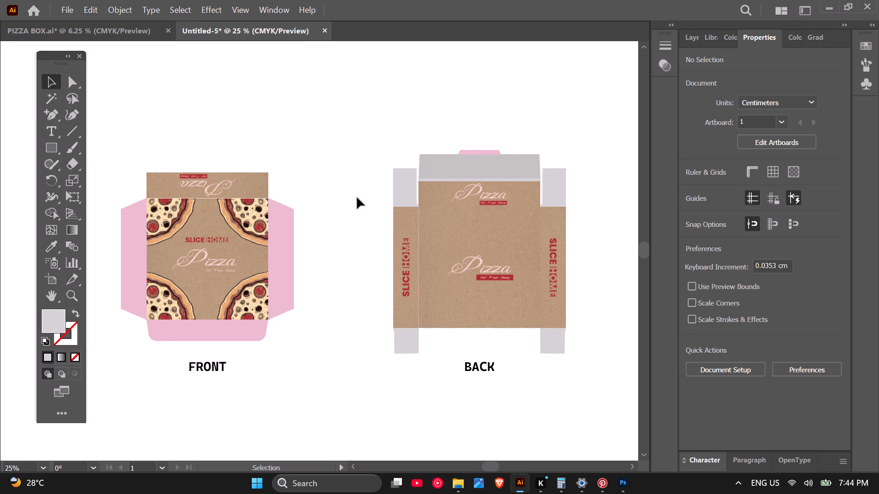
pyautogui.scroll(-2, 357, 198)
pyautogui.scroll(1, 338, 263)
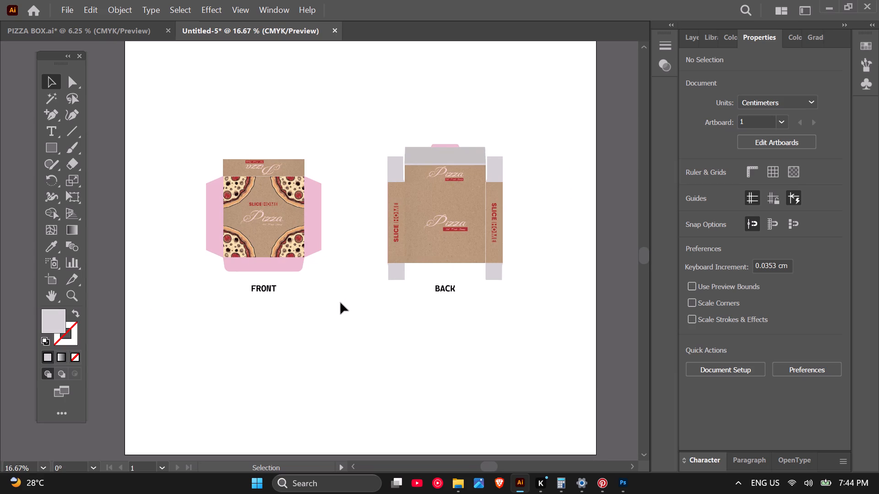
pyautogui.scroll(1, 318, 247)
pyautogui.scroll(-2, 318, 247)
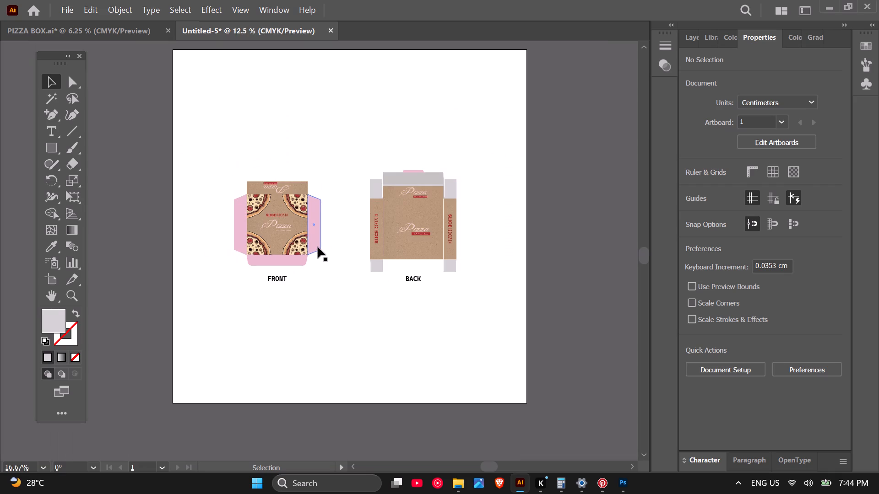
pyautogui.scroll(-1, 318, 247)
pyautogui.scroll(1, 370, 145)
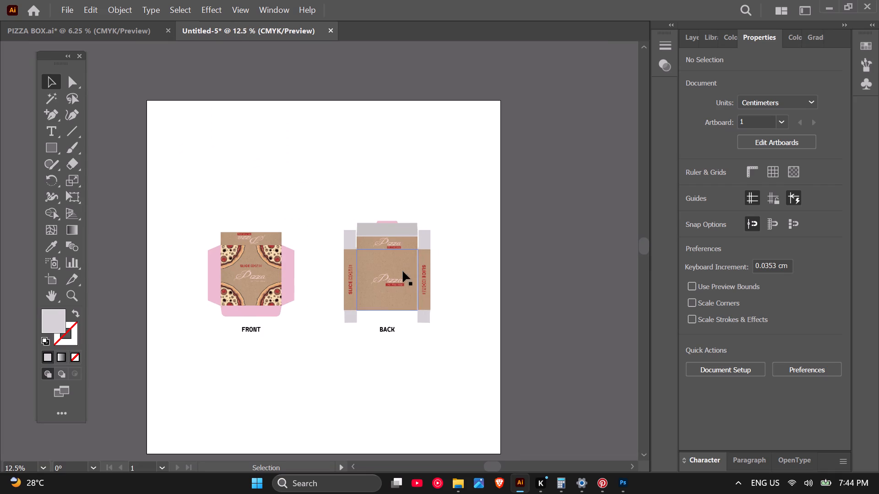
pyautogui.scroll(-1, 445, 277)
# Start saving the document and open the .Ai files folder inside Illustrator, product box design, on Local Disk (D:).
pyautogui.hotkey('ctrl', 's')
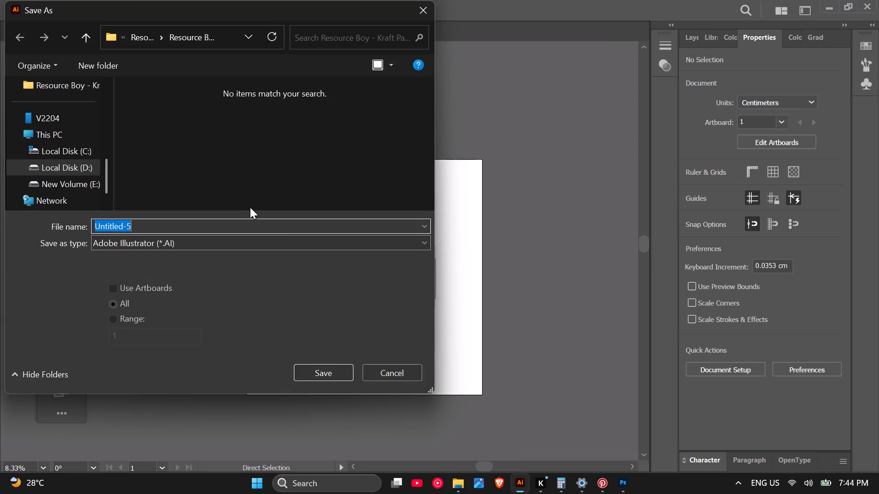
pyautogui.click(85, 171)
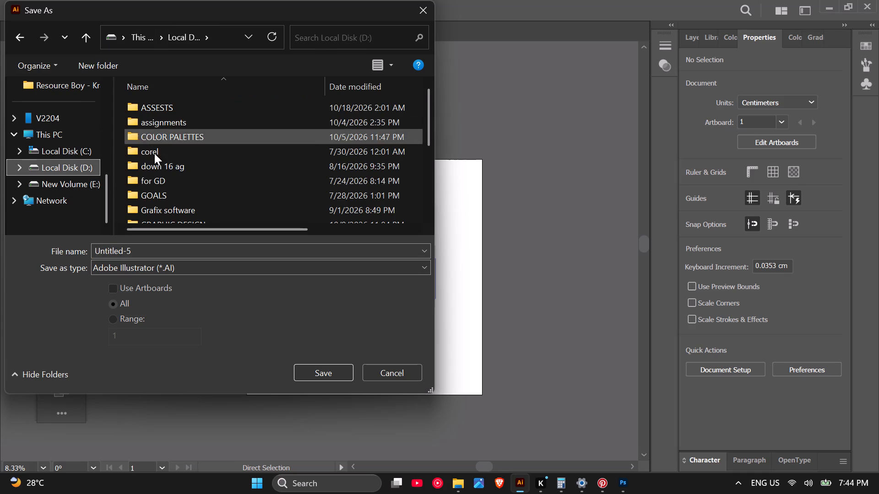
pyautogui.scroll(-1, 168, 204)
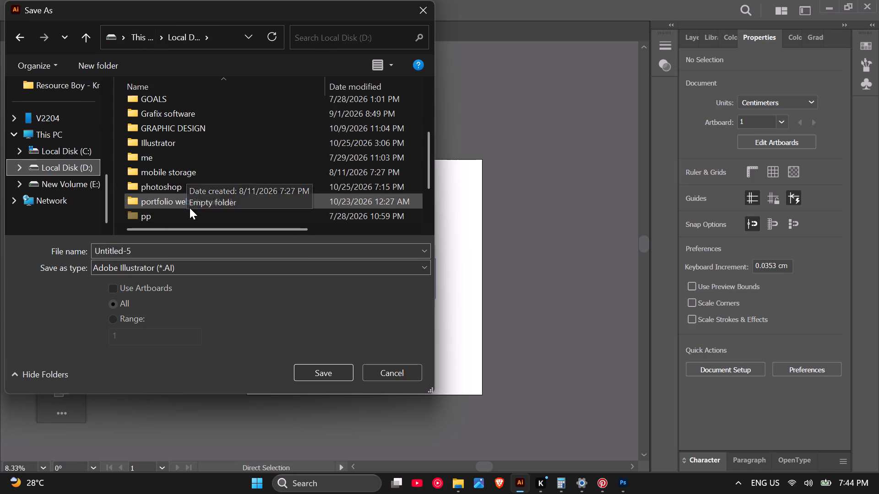
pyautogui.scroll(-1, 190, 208)
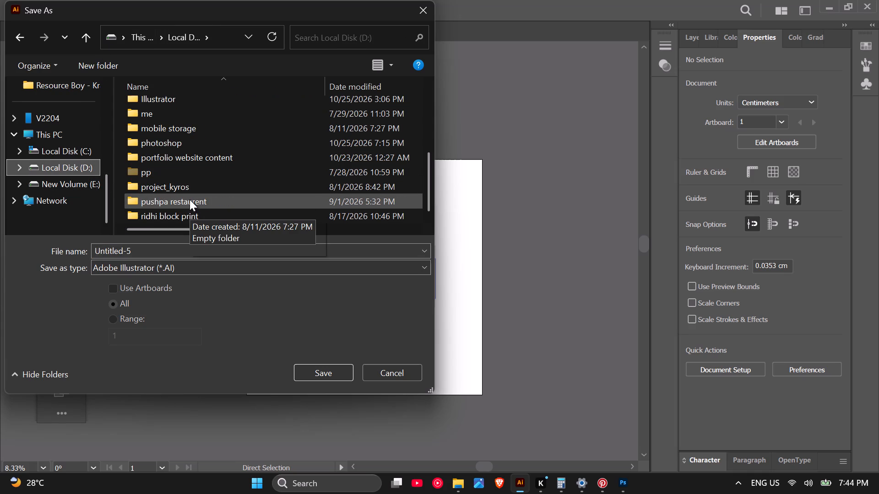
pyautogui.scroll(4, 190, 199)
pyautogui.scroll(-1, 197, 210)
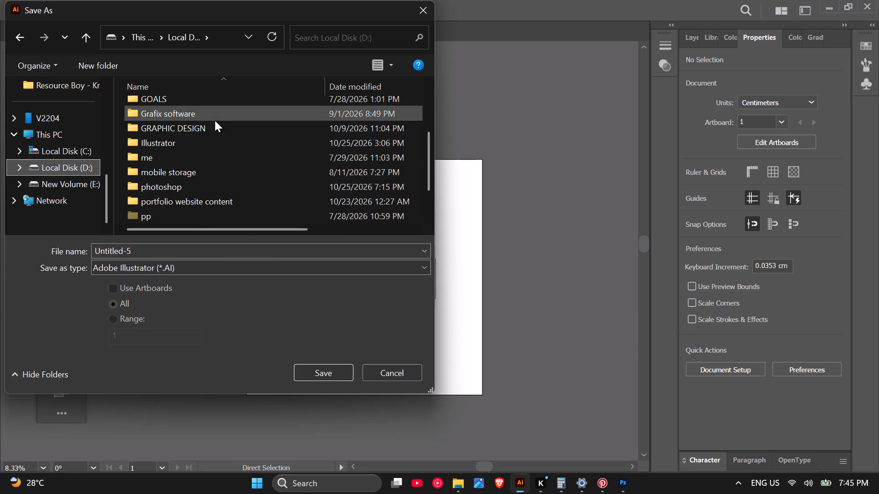
pyautogui.doubleClick(210, 139)
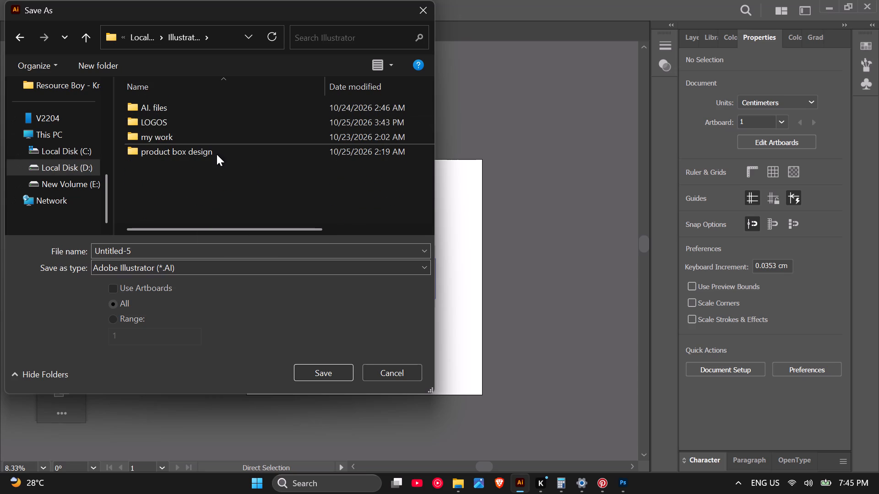
pyautogui.doubleClick(217, 155)
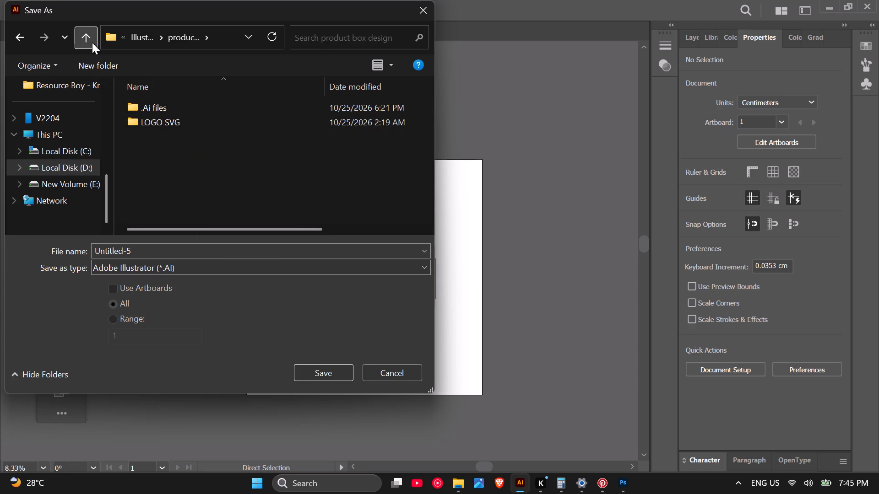
pyautogui.doubleClick(195, 105)
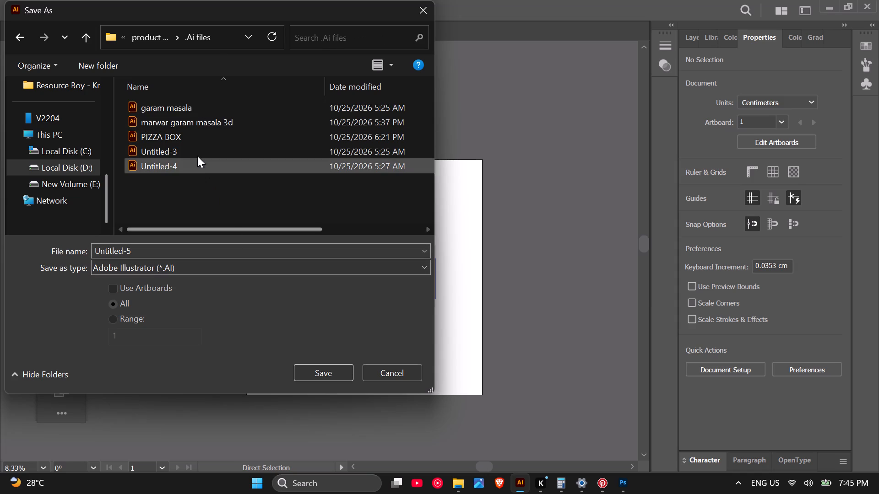
# Save the document as PIZZA BOX 2 in Adobe Illustrator format, accepting the Illustrator 2020 version options.
pyautogui.click(202, 140)
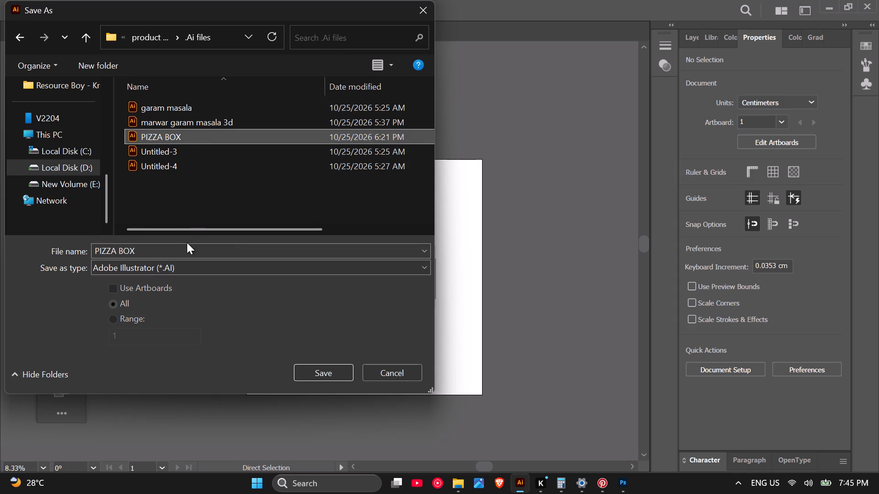
pyautogui.click(187, 247)
pyautogui.click(187, 247)
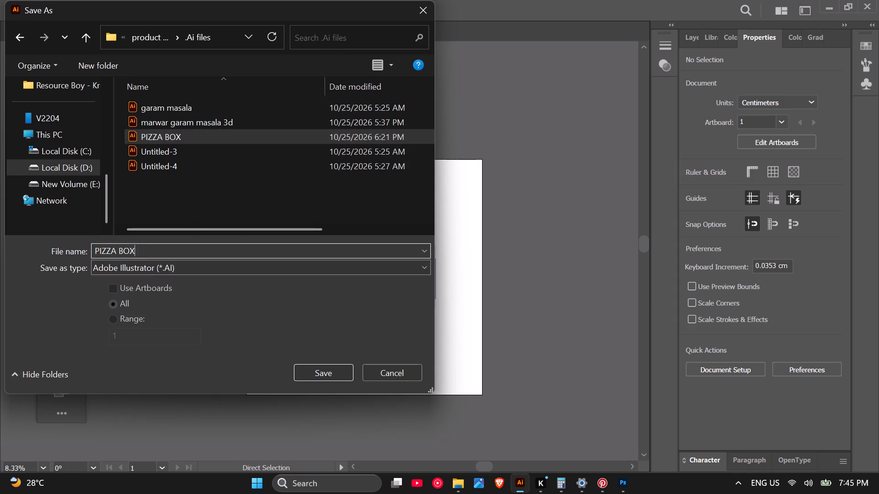
pyautogui.click(187, 247)
pyautogui.press('space')
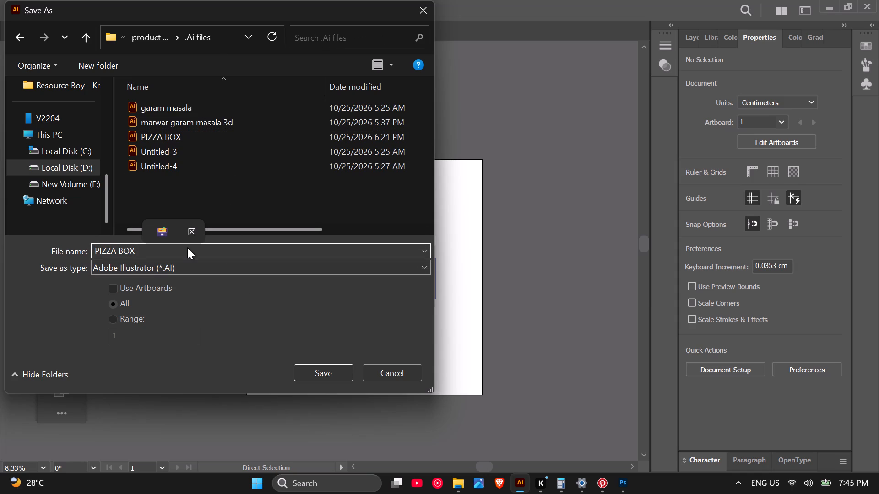
pyautogui.press('2')
pyautogui.click(323, 370)
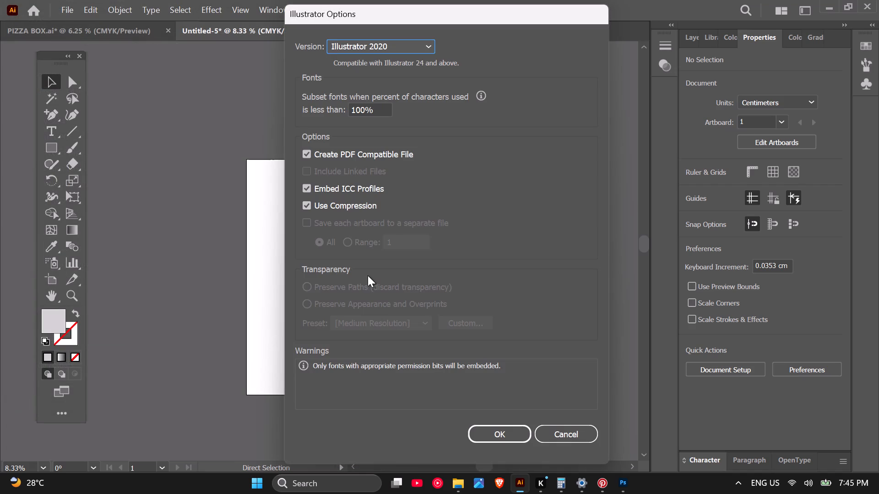
pyautogui.click(521, 437)
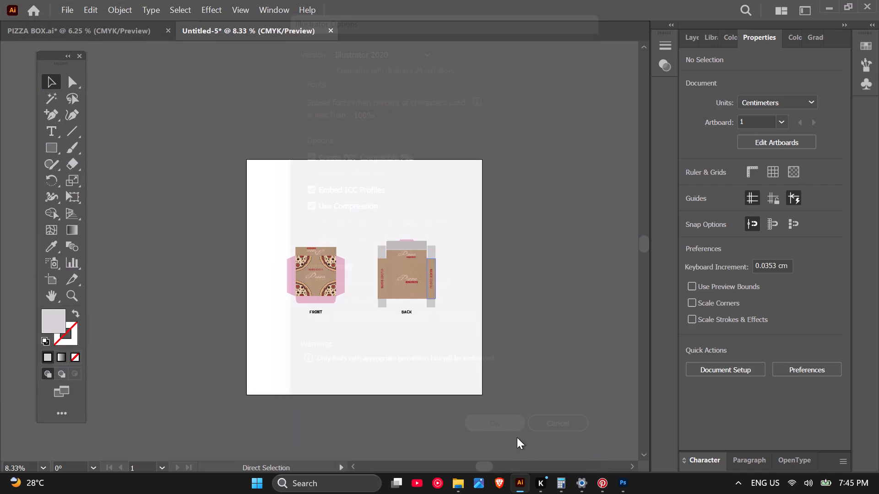
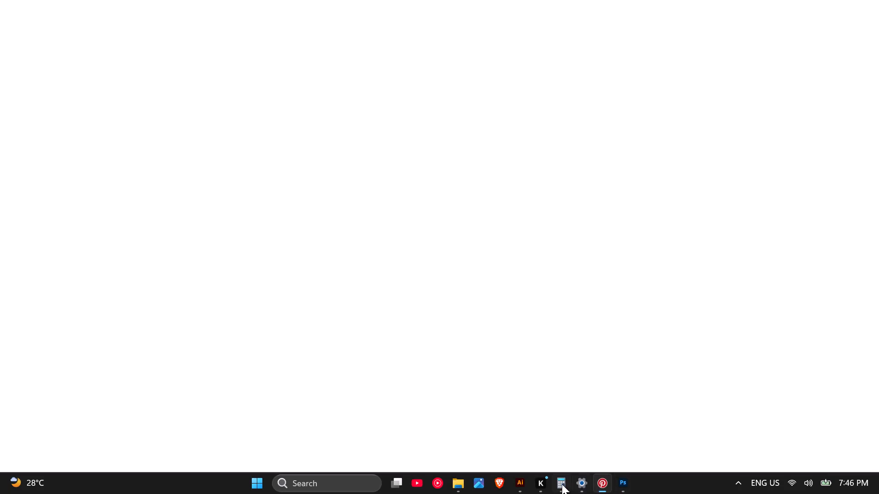
# Switch to Illustrator and examine the FRONT and BACK dielines in PIZZA BOX 2.
pyautogui.click(525, 484)
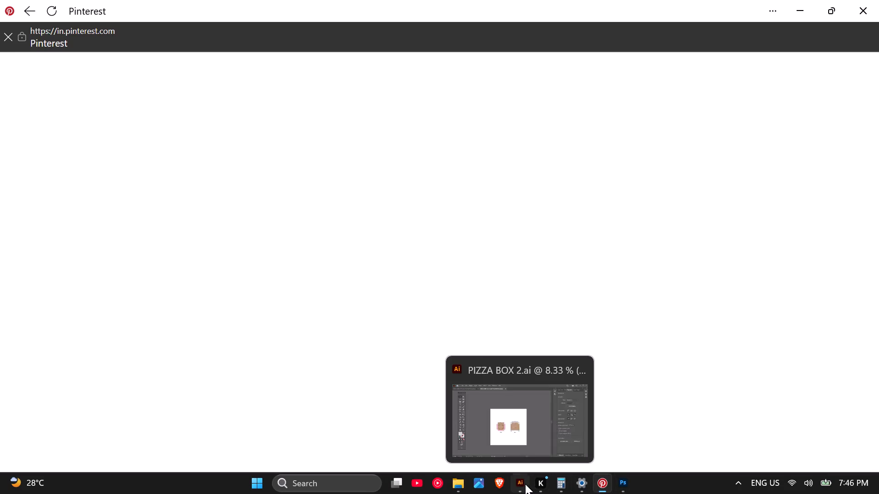
pyautogui.scroll(1, 379, 295)
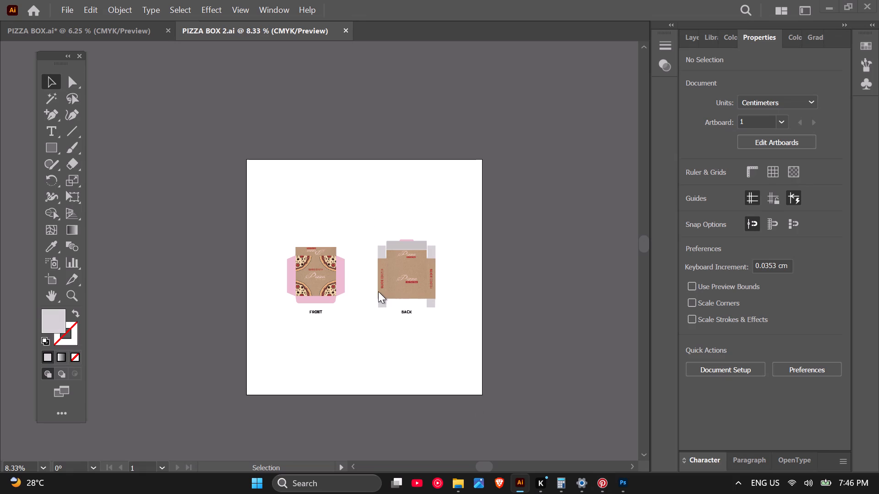
pyautogui.scroll(2, 378, 291)
pyautogui.scroll(-1, 409, 171)
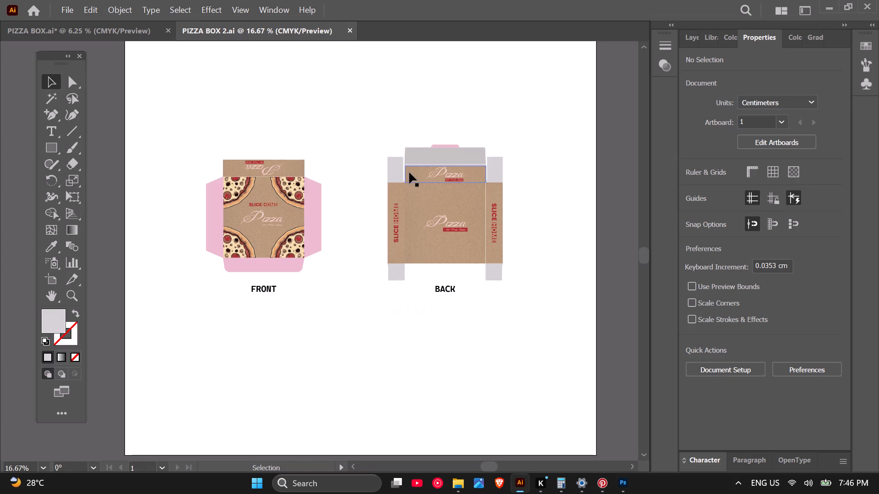
pyautogui.scroll(1, 471, 183)
pyautogui.scroll(-1, 471, 204)
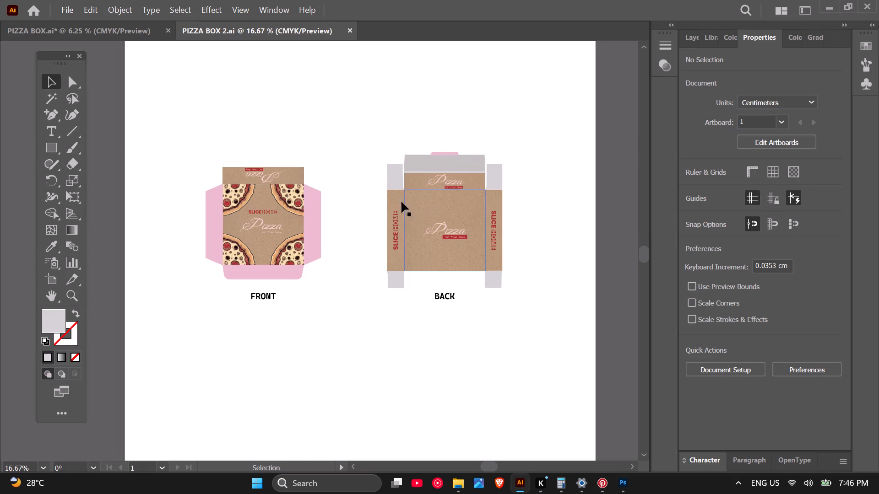
pyautogui.scroll(-1, 391, 201)
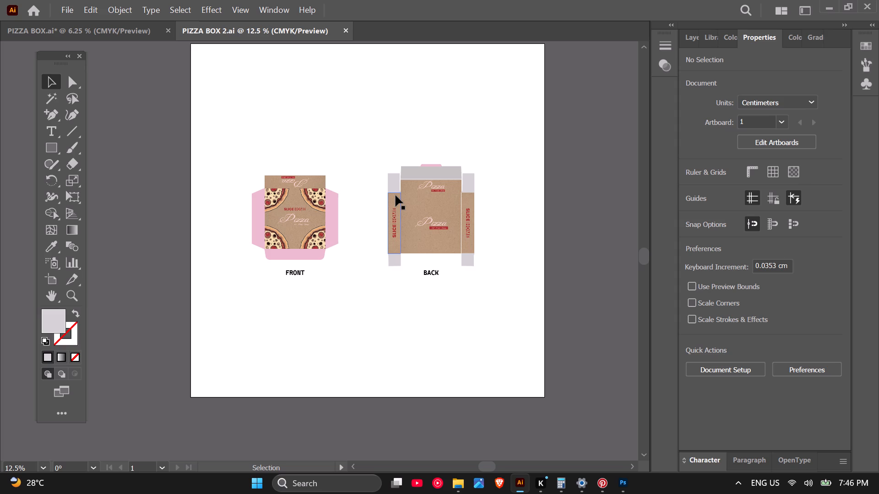
# Create a new CMYK document 40 cm wide and 40 cm high.
pyautogui.hotkey('ctrl', 'n')
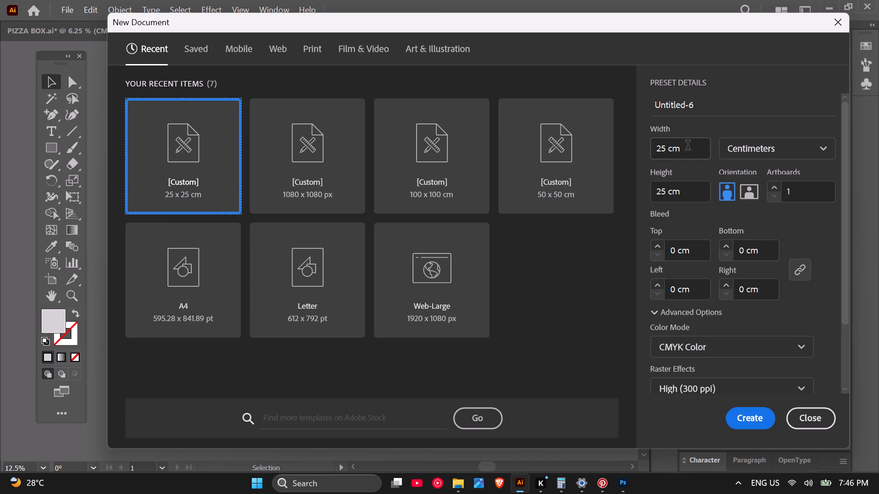
pyautogui.click(690, 148)
pyautogui.moveTo(690, 148); pyautogui.dragTo(651, 148)
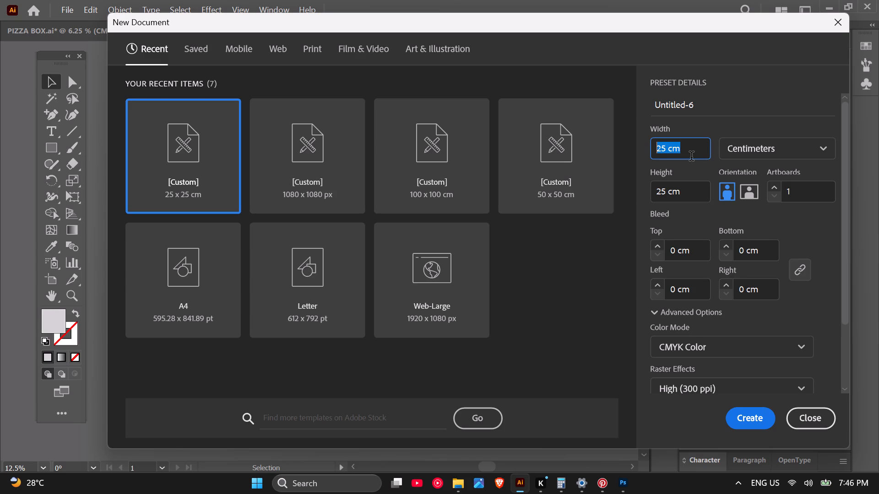
pyautogui.write('40')
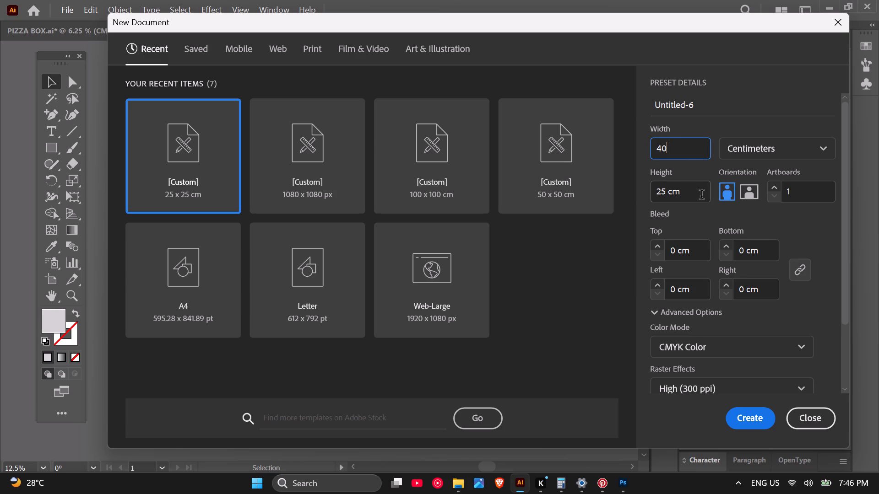
pyautogui.moveTo(701, 196); pyautogui.dragTo(641, 199)
pyautogui.write('40')
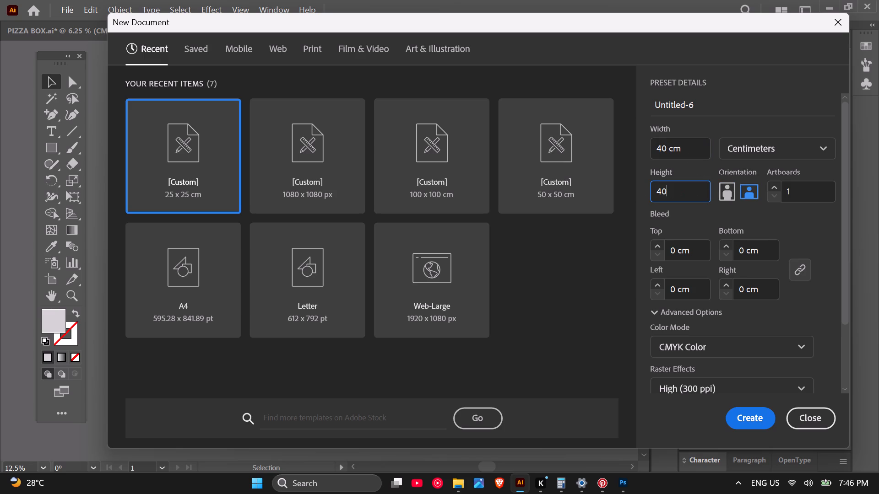
pyautogui.click(759, 412)
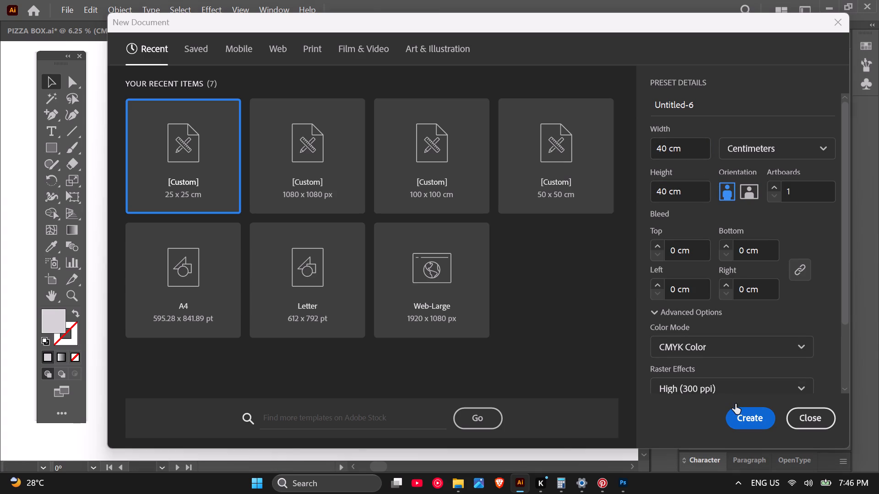
# Return to the PIZZA BOX 2 document.
pyautogui.scroll(-1, 569, 370)
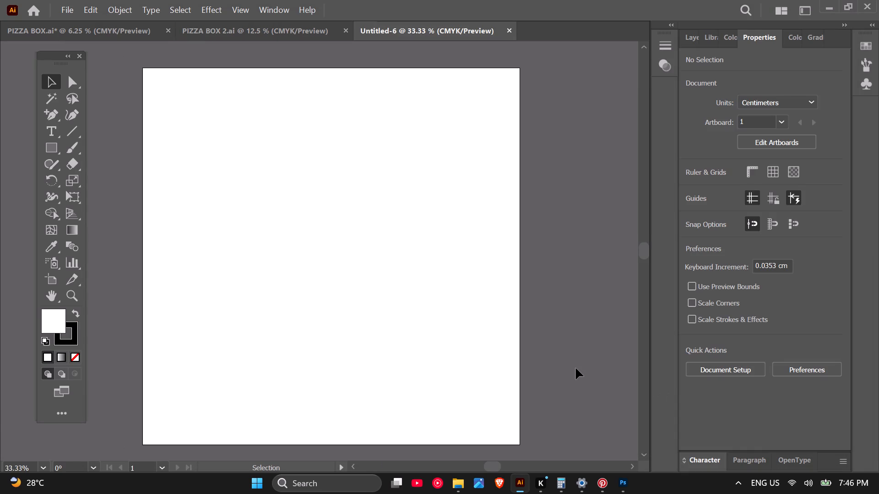
pyautogui.scroll(-1, 575, 368)
pyautogui.click(261, 25)
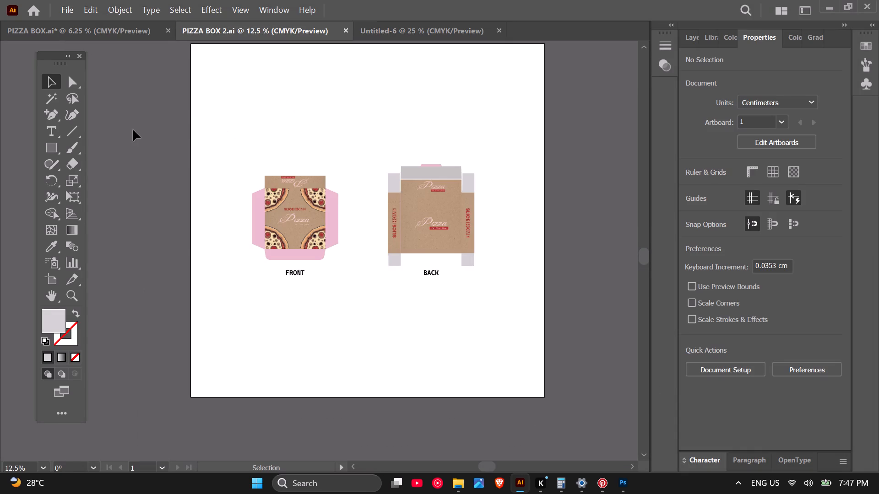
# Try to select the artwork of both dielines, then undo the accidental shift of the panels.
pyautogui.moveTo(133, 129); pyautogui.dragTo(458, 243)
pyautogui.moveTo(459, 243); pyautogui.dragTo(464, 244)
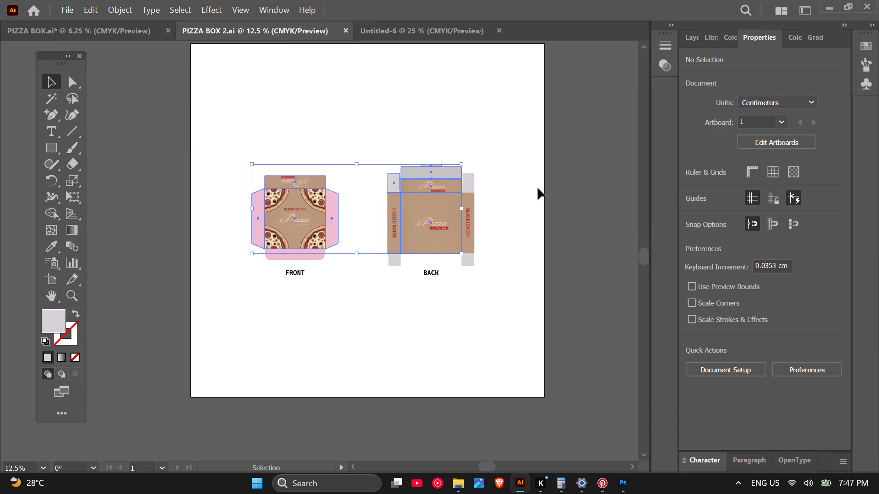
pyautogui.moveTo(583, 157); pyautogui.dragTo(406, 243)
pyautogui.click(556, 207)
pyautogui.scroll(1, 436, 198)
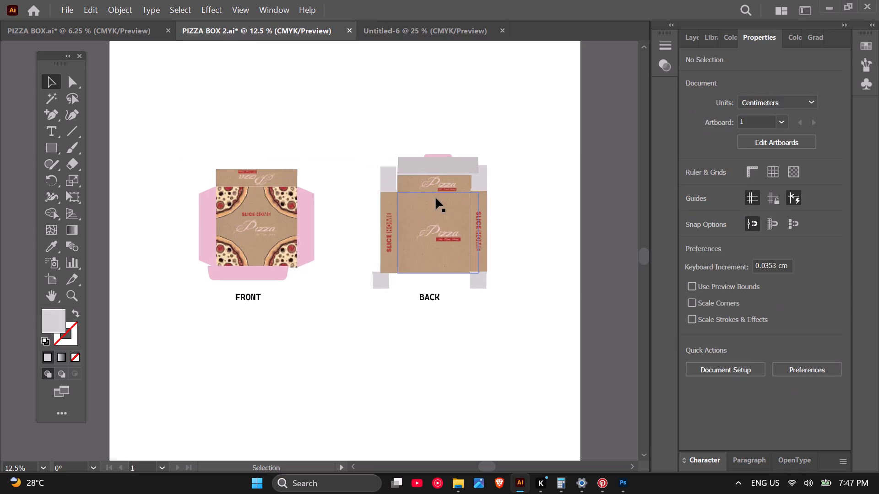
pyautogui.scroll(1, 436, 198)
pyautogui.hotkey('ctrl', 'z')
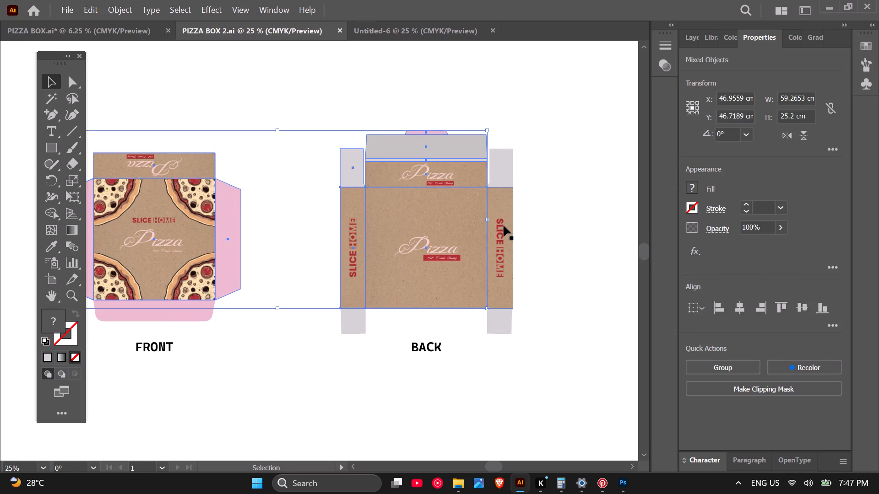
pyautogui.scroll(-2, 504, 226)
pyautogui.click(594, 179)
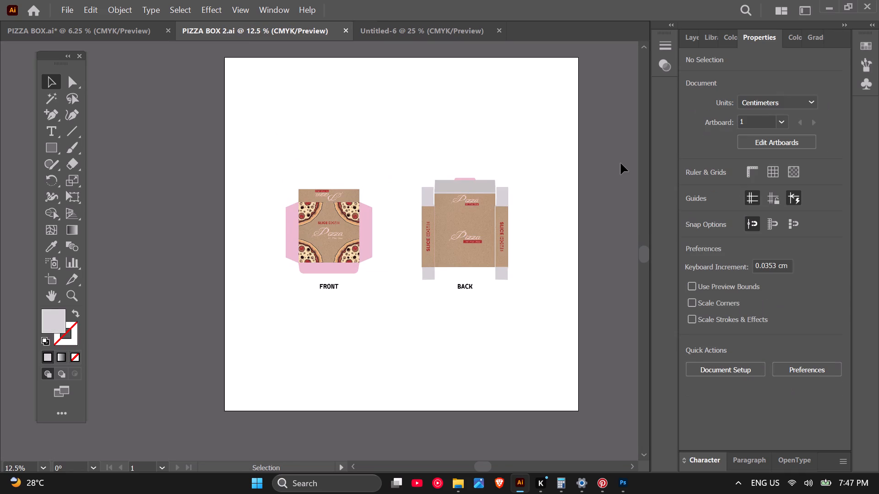
# Select all FRONT and BACK box artwork without the text labels and transfer it into the new 40 cm document.
pyautogui.scroll(-1, 542, 218)
pyautogui.scroll(3, 542, 218)
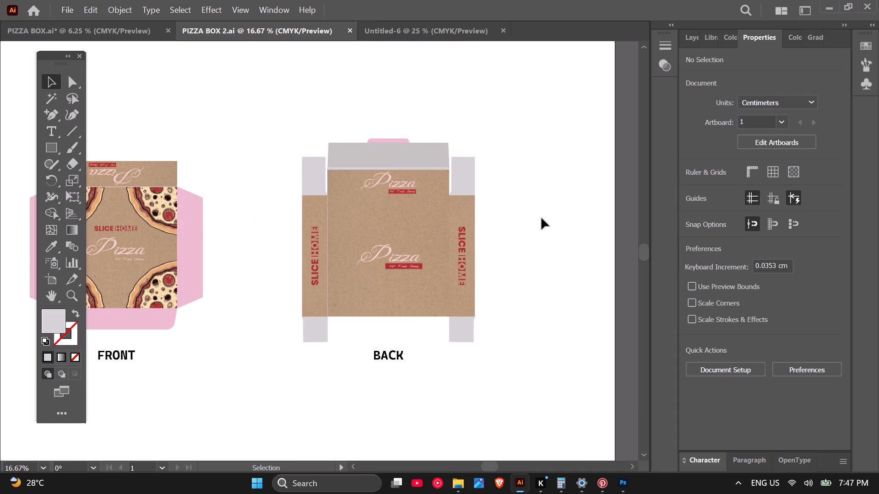
pyautogui.scroll(-1, 542, 218)
pyautogui.moveTo(609, 161); pyautogui.dragTo(550, 207)
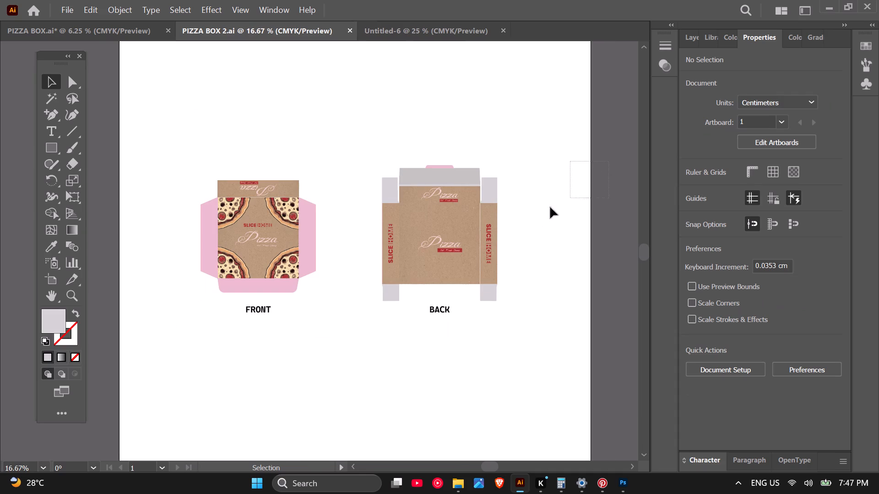
pyautogui.moveTo(550, 207); pyautogui.dragTo(146, 307)
pyautogui.moveTo(146, 307); pyautogui.dragTo(144, 302)
pyautogui.scroll(-2, 239, 259)
pyautogui.moveTo(229, 250); pyautogui.dragTo(376, 31)
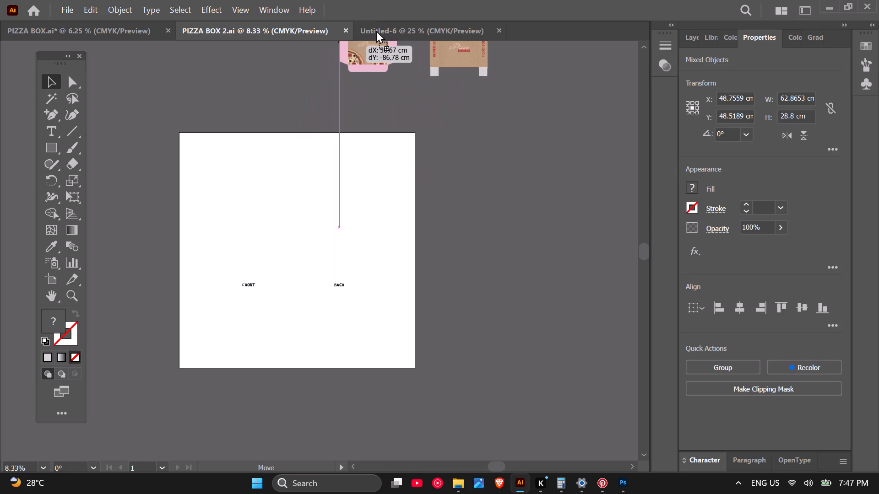
pyautogui.moveTo(376, 31); pyautogui.dragTo(434, 99)
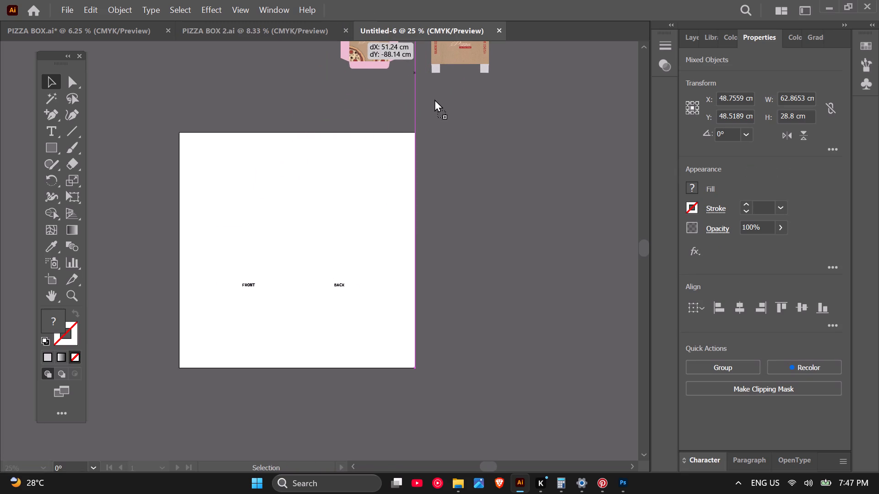
pyautogui.moveTo(434, 99); pyautogui.dragTo(434, 119)
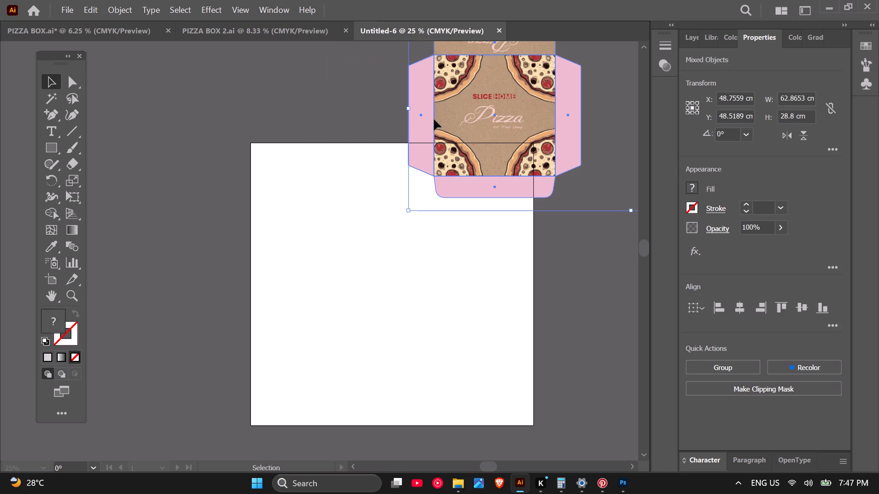
# Move the transferred FRONT and BACK dielines onto the empty area above and to the left of the artboard.
pyautogui.scroll(-2, 427, 191)
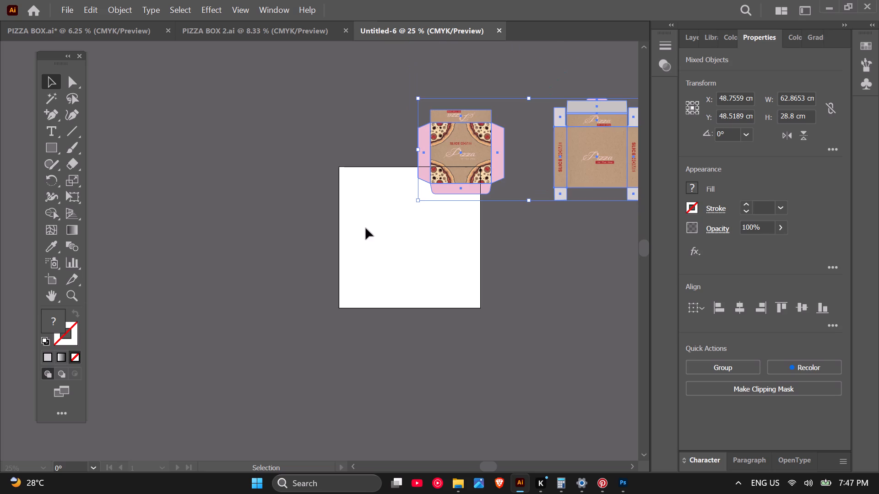
pyautogui.moveTo(603, 156); pyautogui.dragTo(507, 182)
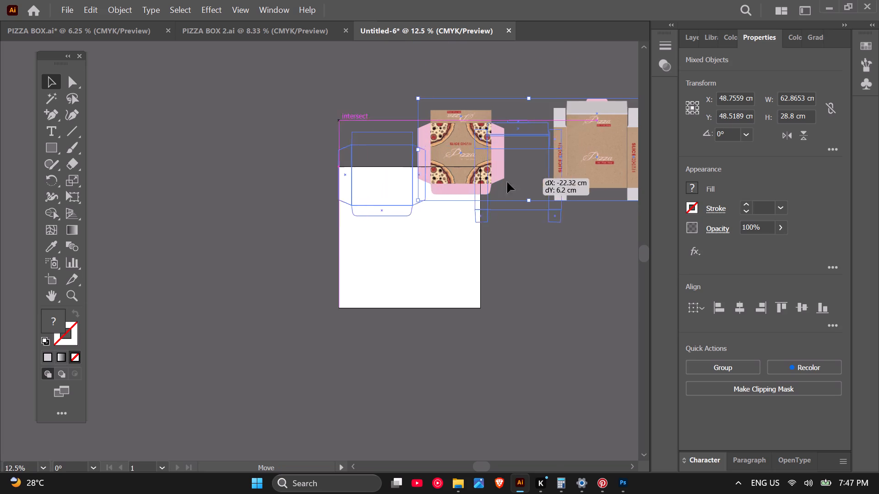
pyautogui.moveTo(507, 182); pyautogui.dragTo(344, 113)
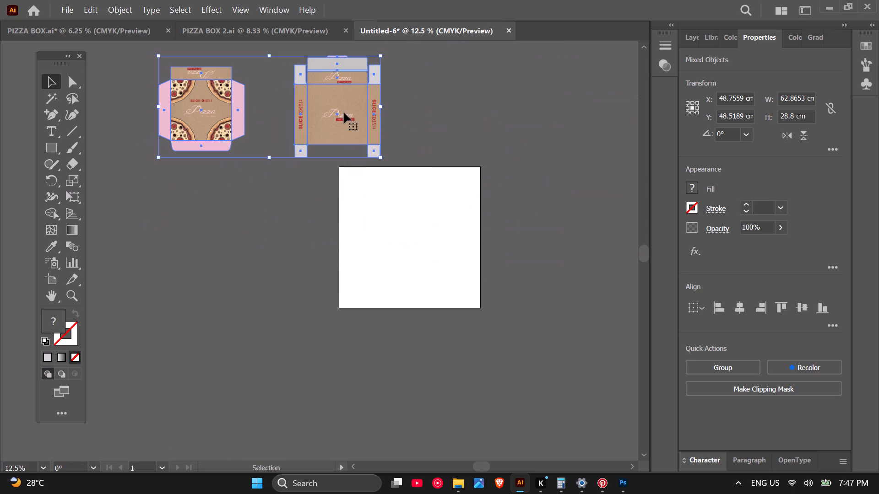
pyautogui.click(262, 220)
# Rasterize the FRONT dieline's main pizza panel as CMYK at High (300 ppi) with a transparent background.
pyautogui.click(221, 131)
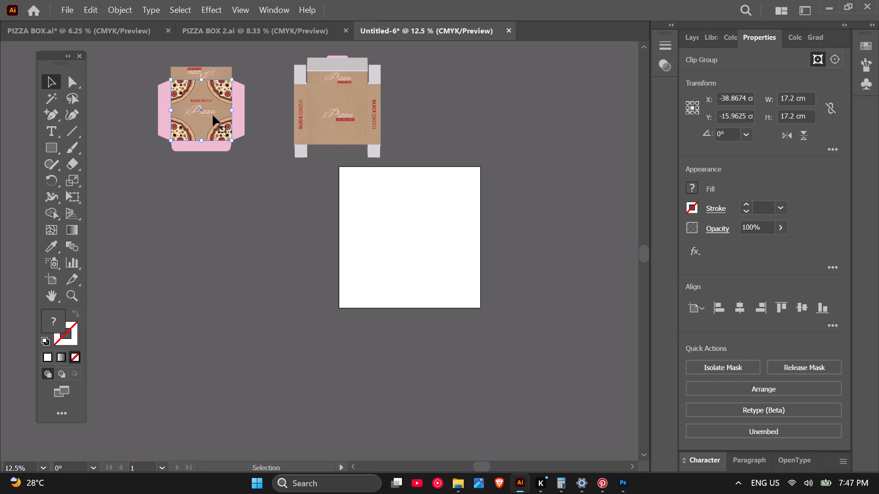
pyautogui.rightClick(213, 115)
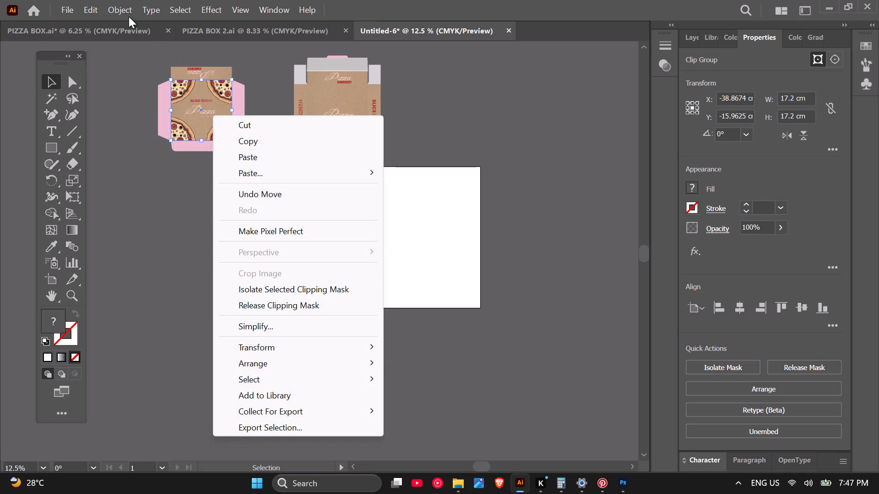
pyautogui.click(120, 4)
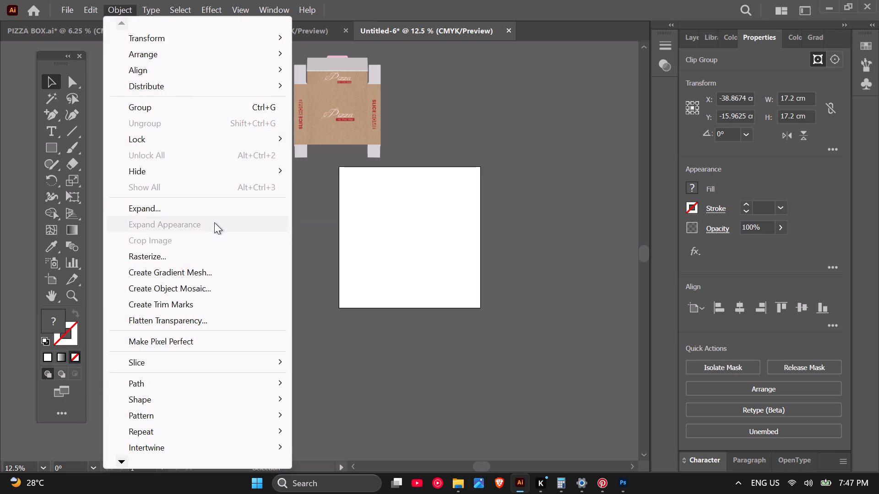
pyautogui.click(214, 255)
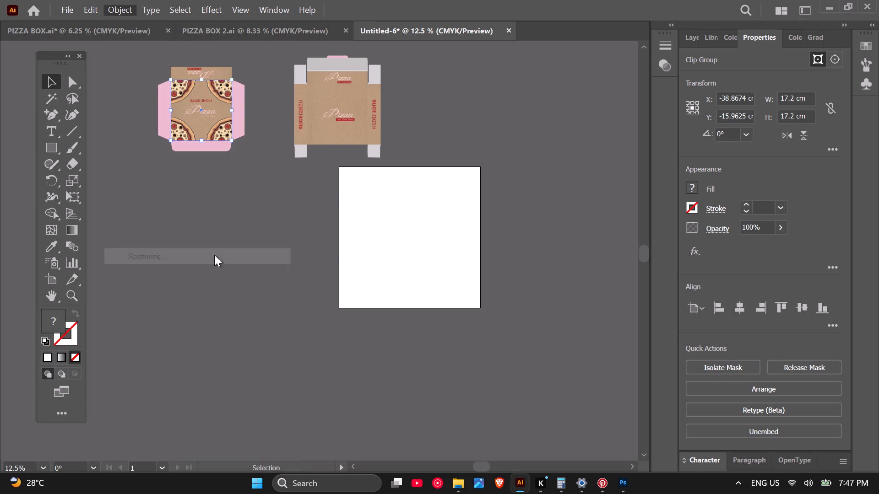
pyautogui.click(445, 150)
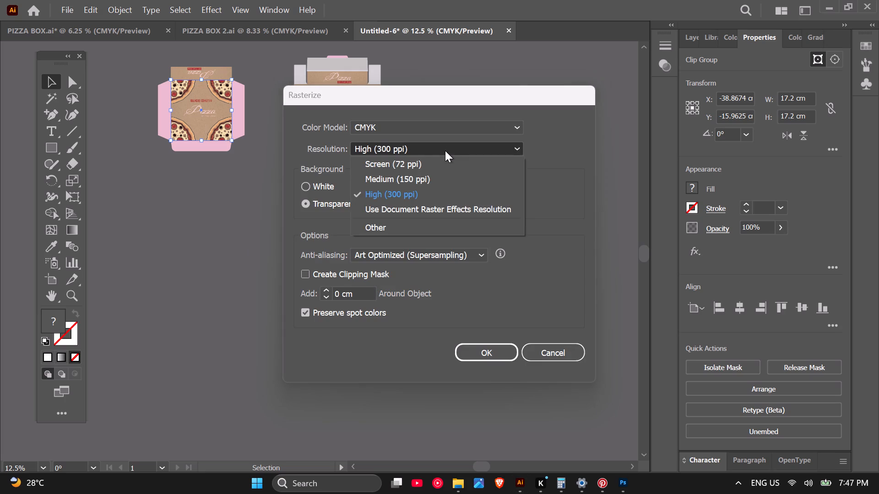
pyautogui.click(445, 150)
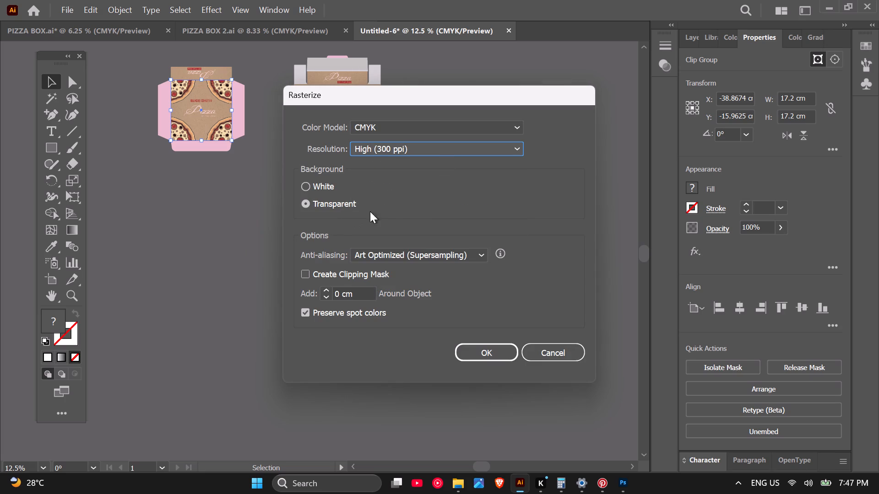
pyautogui.click(493, 350)
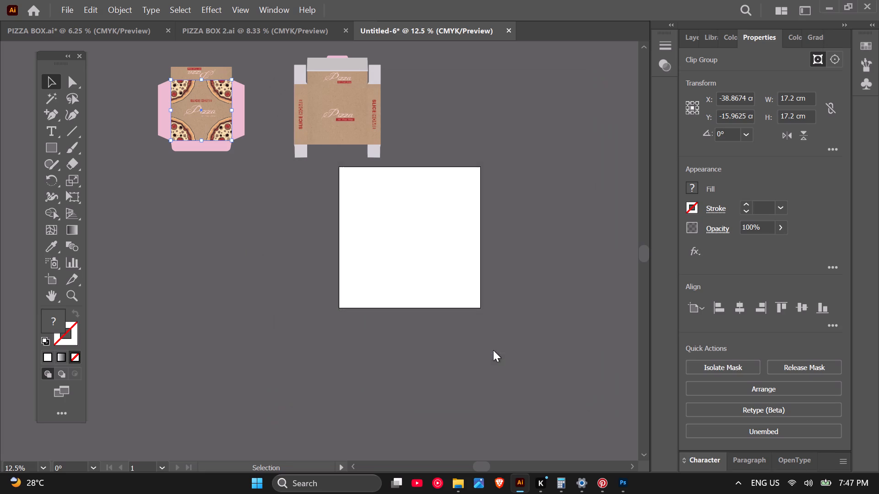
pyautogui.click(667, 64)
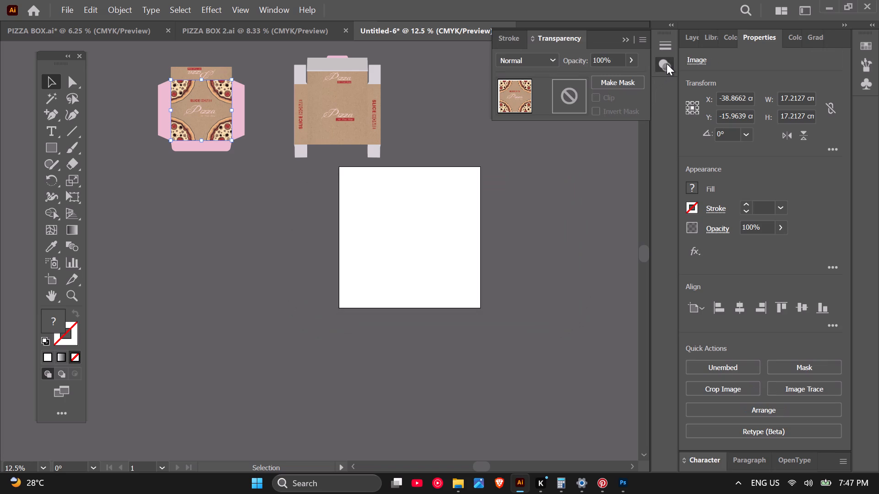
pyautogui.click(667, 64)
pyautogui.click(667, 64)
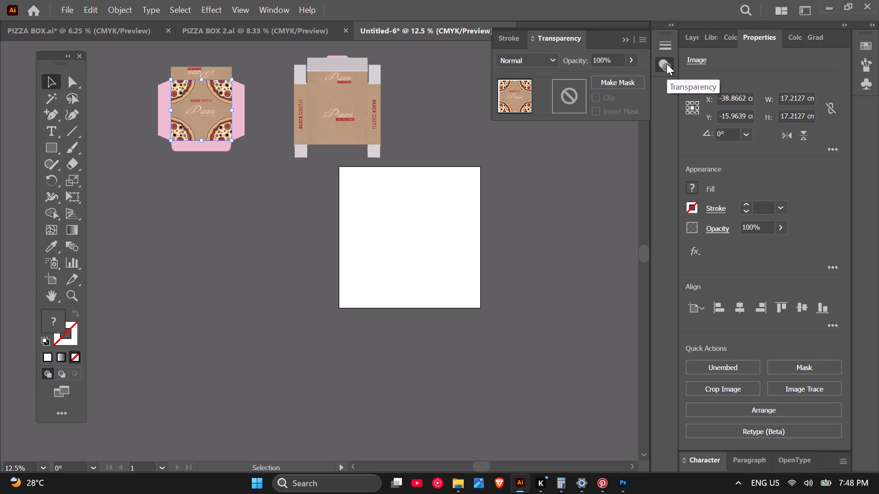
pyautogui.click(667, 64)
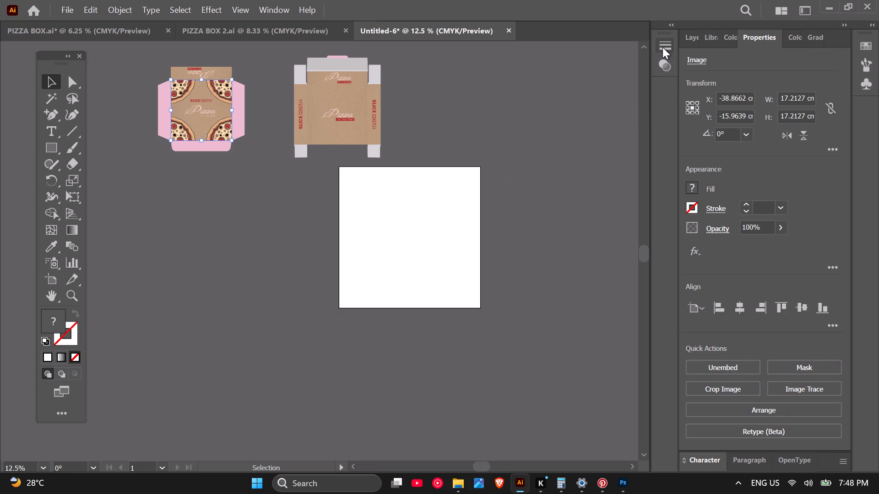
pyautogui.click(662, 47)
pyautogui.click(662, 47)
# Save the rasterized main pizza panel of the FRONT dieline as a dynamic Graphic symbol named "pizza front".
pyautogui.click(874, 66)
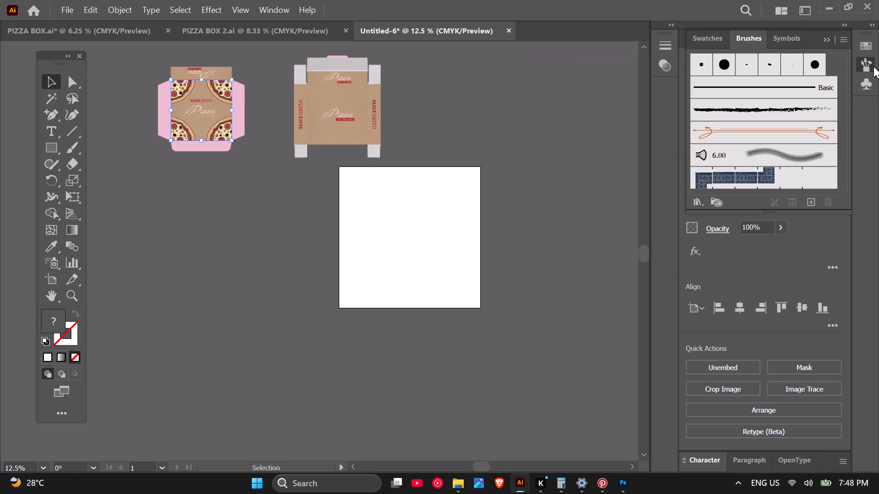
pyautogui.click(791, 38)
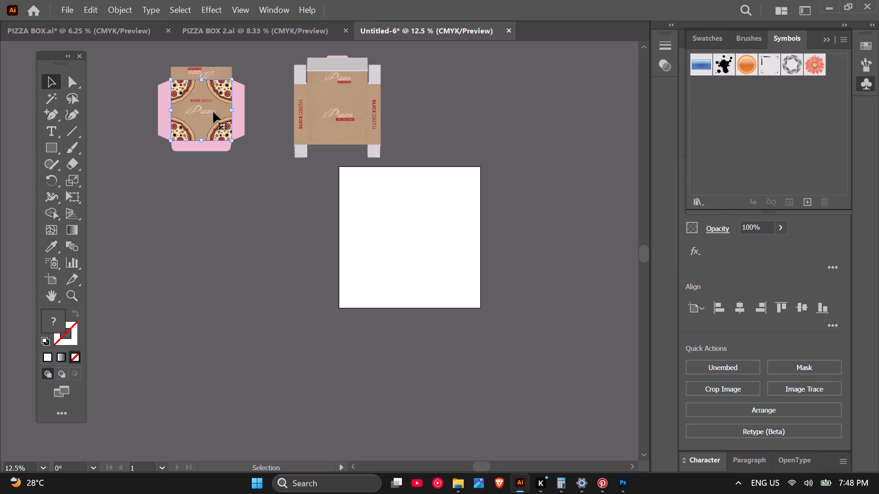
pyautogui.moveTo(213, 112); pyautogui.dragTo(733, 102)
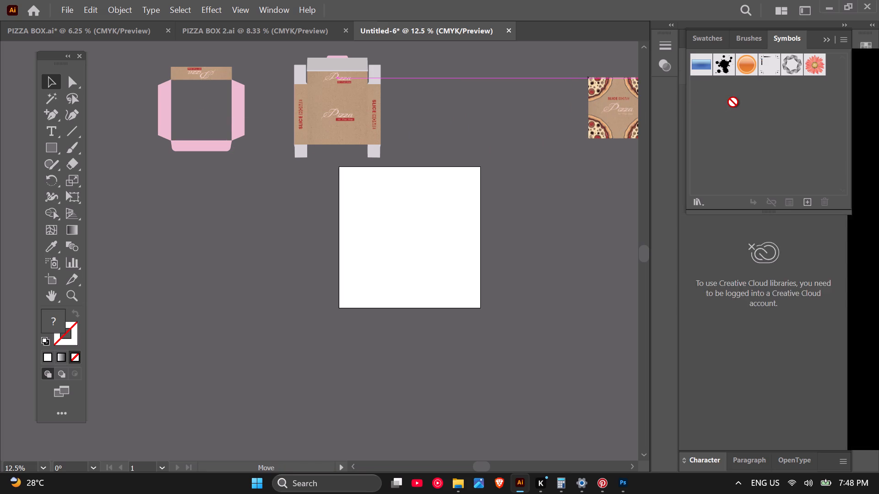
pyautogui.moveTo(733, 102); pyautogui.dragTo(707, 112)
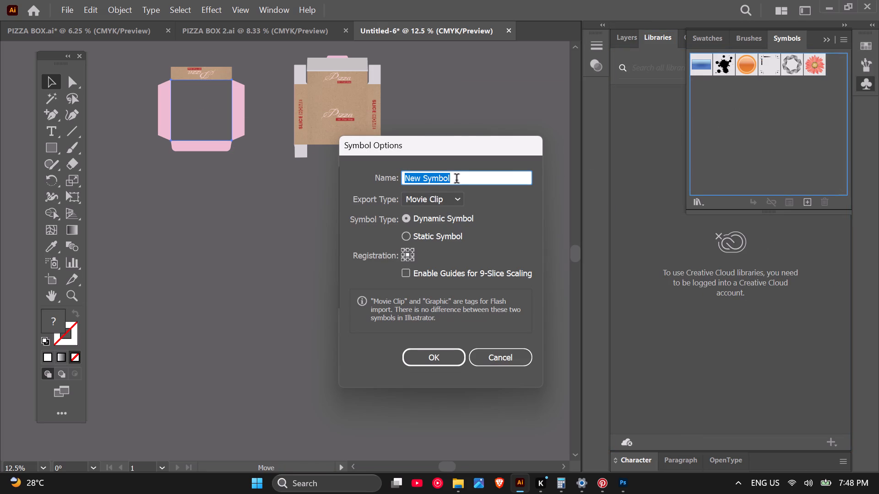
pyautogui.write('pizza')
pyautogui.press('space')
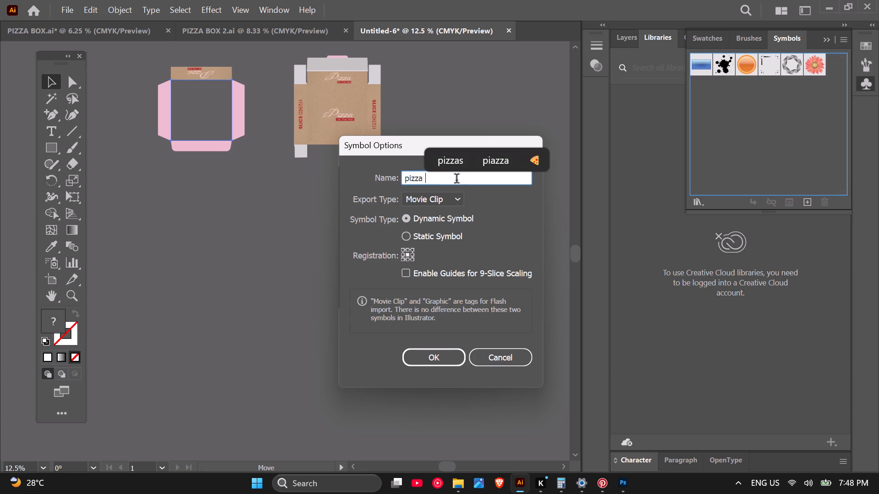
pyautogui.write('front')
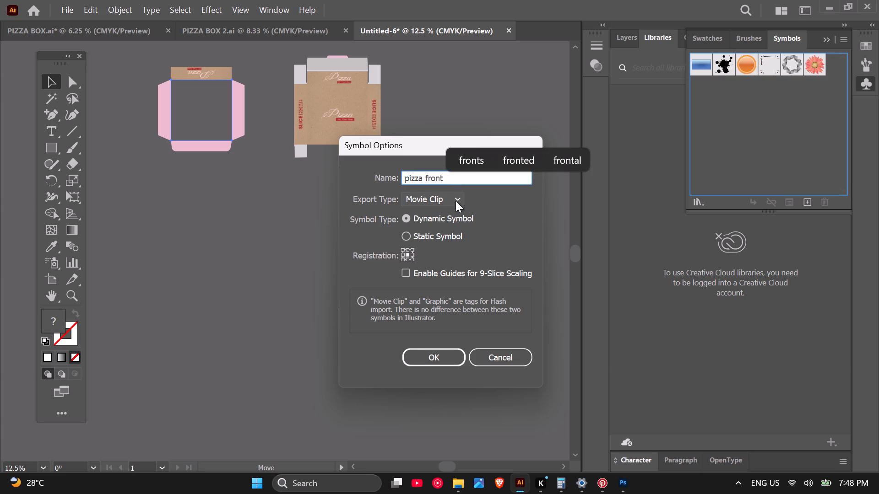
pyautogui.click(442, 204)
pyautogui.click(442, 204)
pyautogui.click(442, 204)
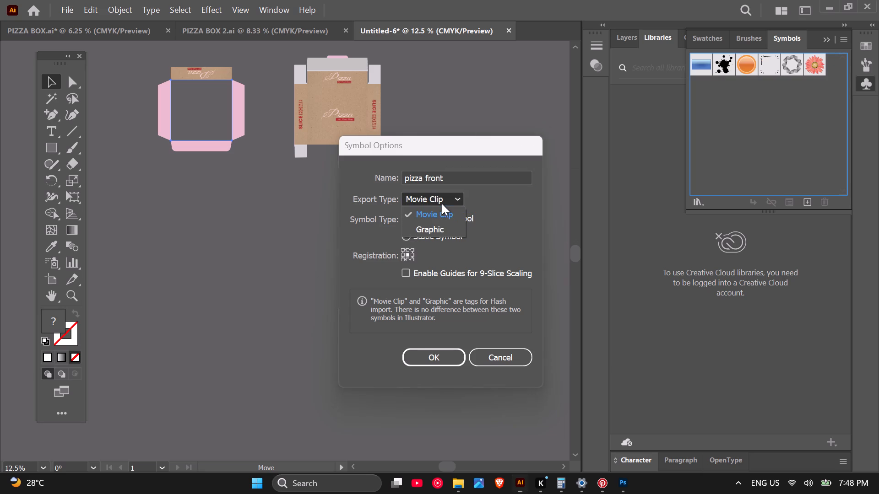
pyautogui.click(442, 230)
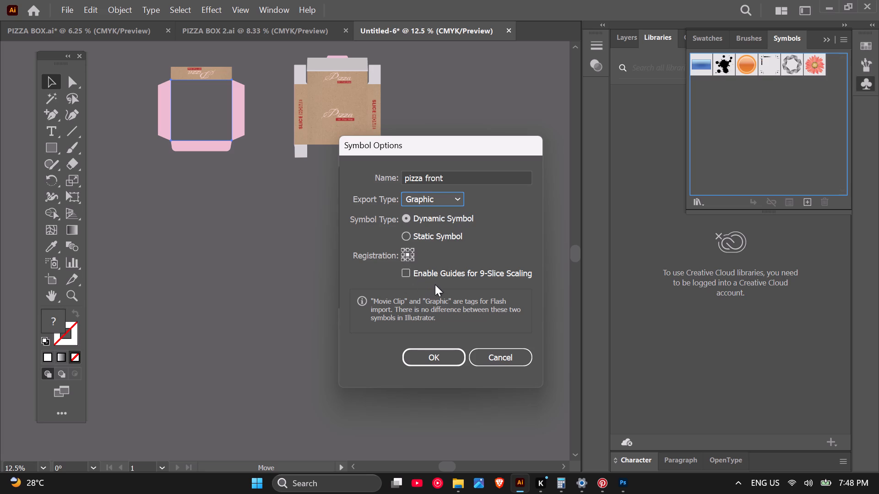
pyautogui.click(451, 349)
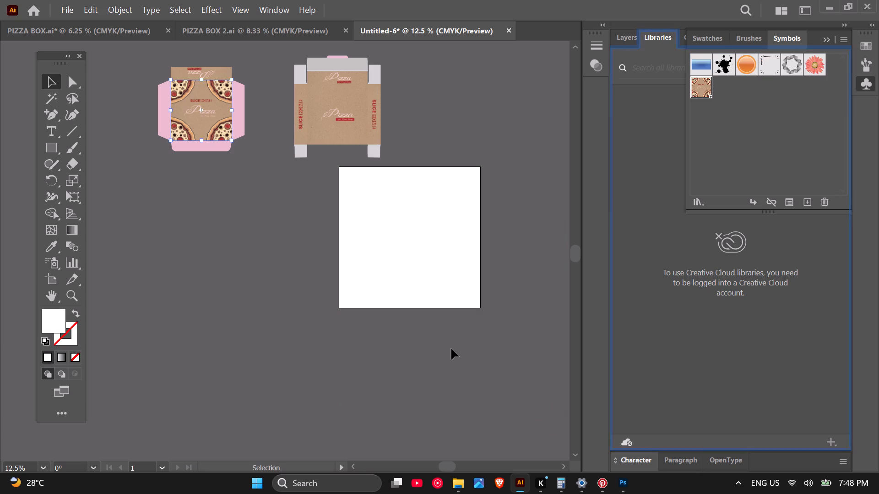
# Rasterize the BACK dieline's large central panel as CMYK at High (300 ppi) with a transparent background.
pyautogui.click(322, 129)
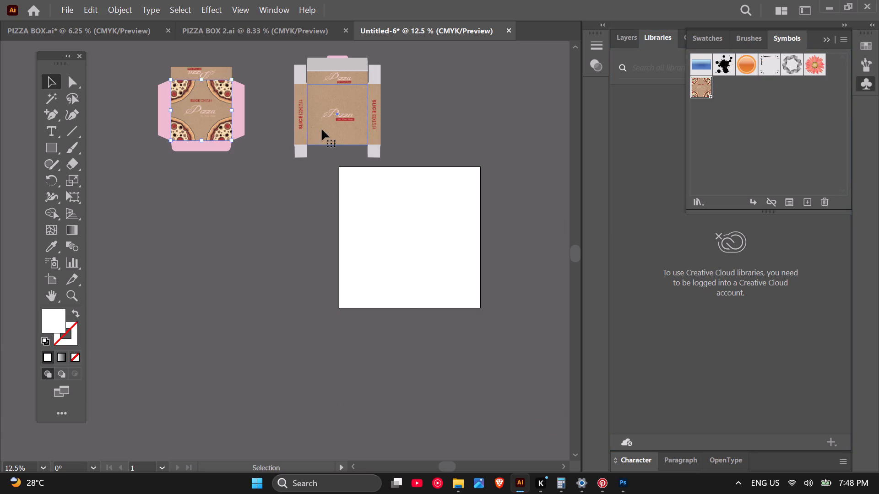
pyautogui.click(109, 5)
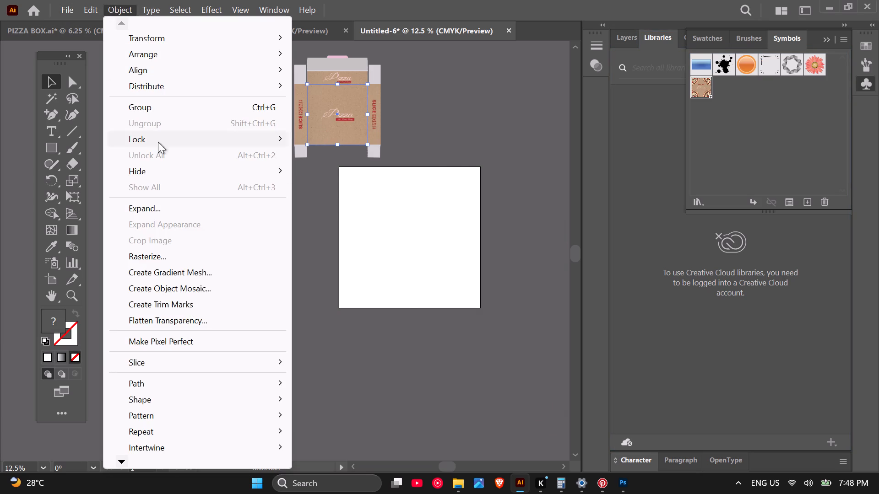
pyautogui.click(187, 258)
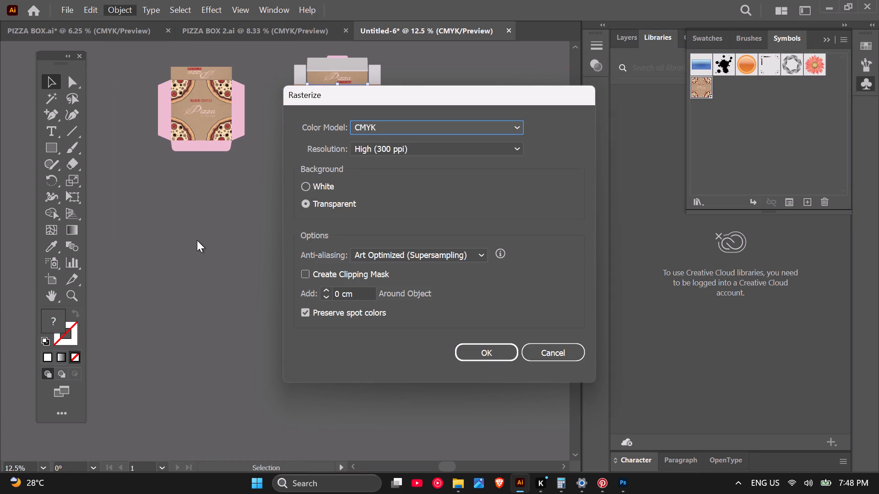
pyautogui.click(483, 347)
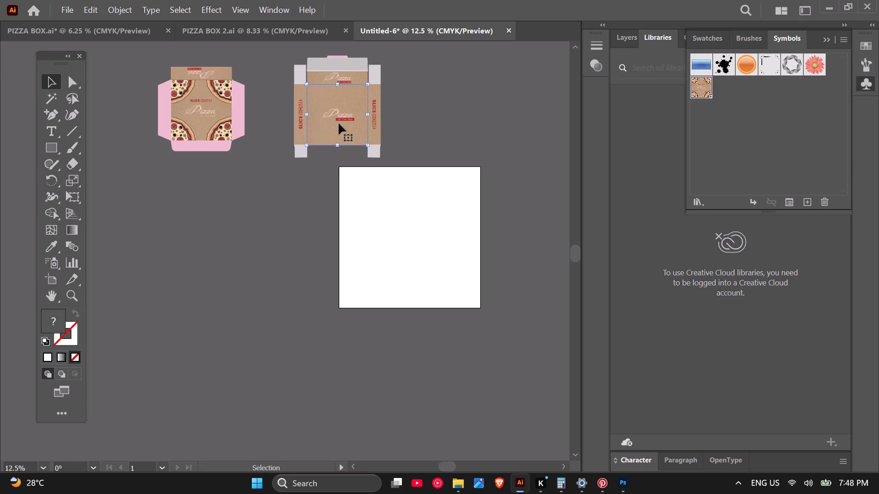
# Save the rasterized central panel of the BACK dieline as a dynamic Graphic symbol, keeping the default name.
pyautogui.moveTo(339, 123); pyautogui.dragTo(504, 123)
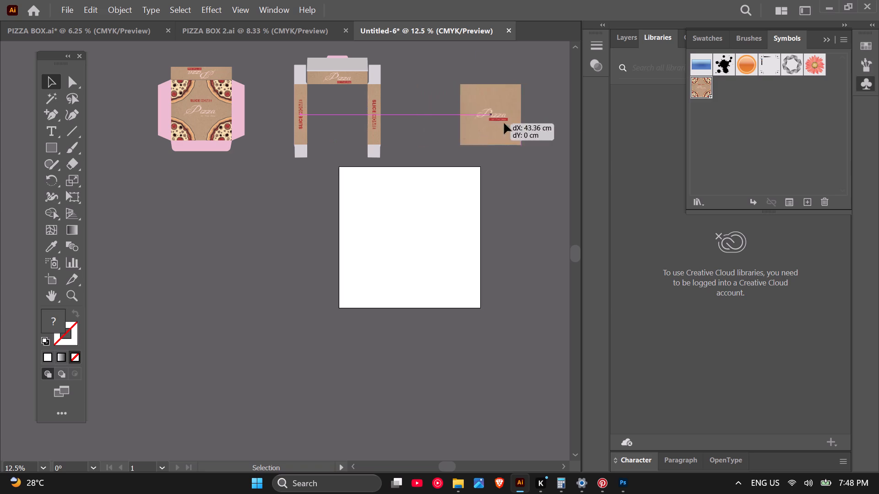
pyautogui.moveTo(504, 123); pyautogui.dragTo(771, 92)
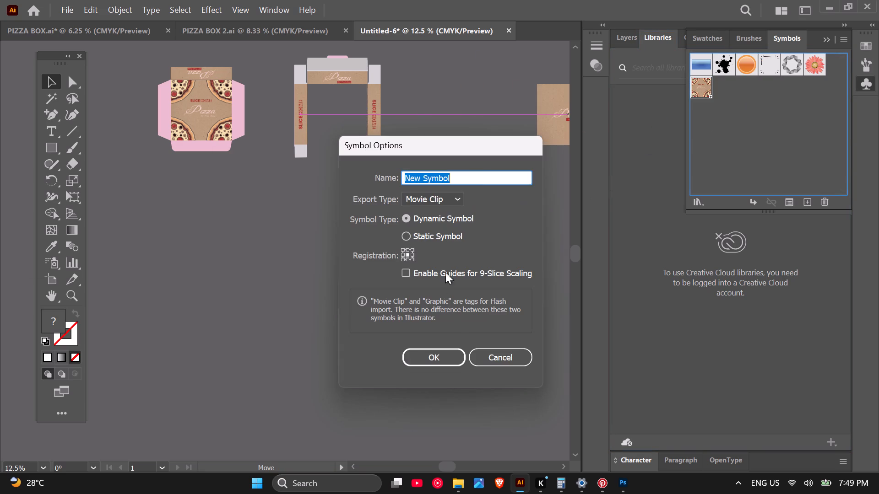
pyautogui.click(441, 195)
pyautogui.click(445, 222)
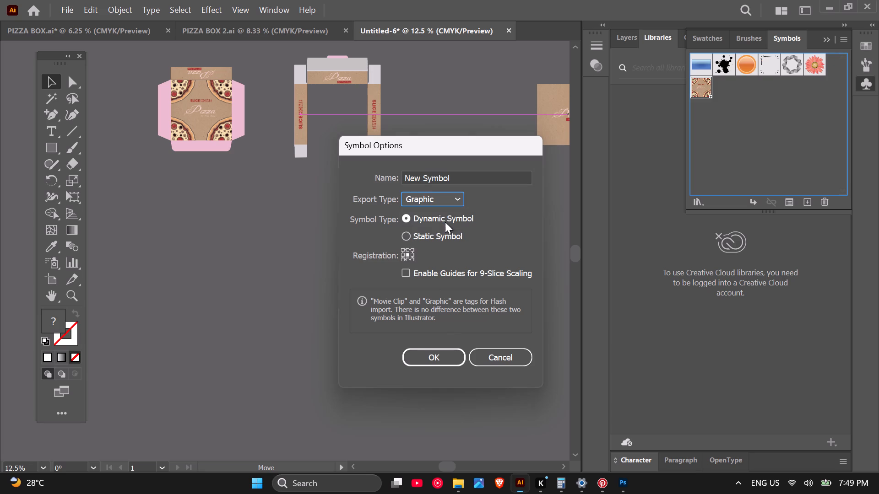
pyautogui.click(458, 350)
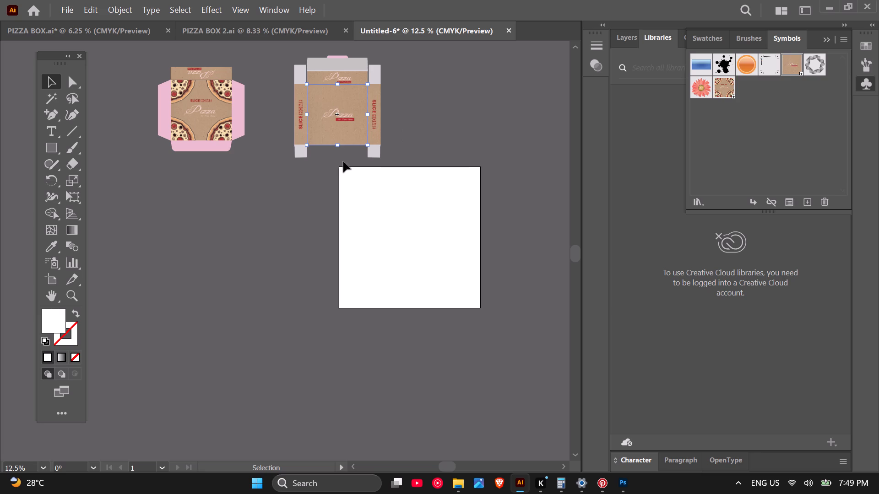
# Rasterize the BACK dieline's left SLICE HOME side panel as CMYK at High (300 ppi) with a transparent background.
pyautogui.scroll(1, 272, 145)
pyautogui.click(310, 125)
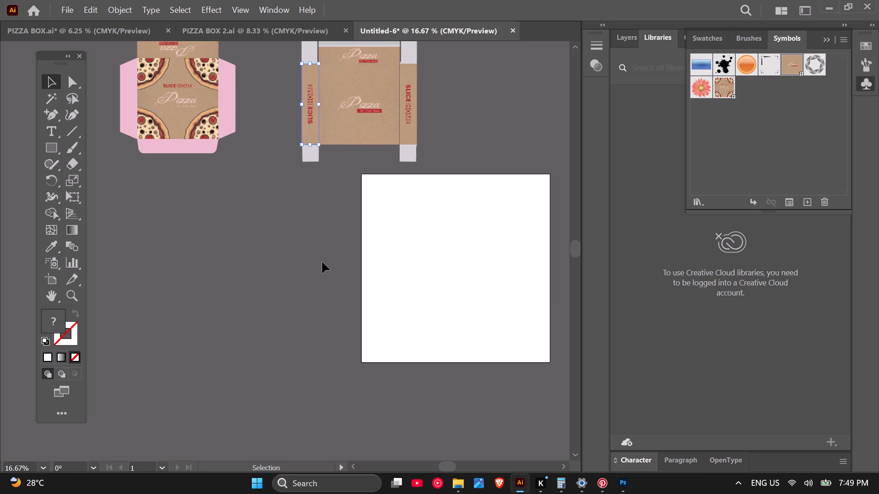
pyautogui.scroll(-1, 322, 262)
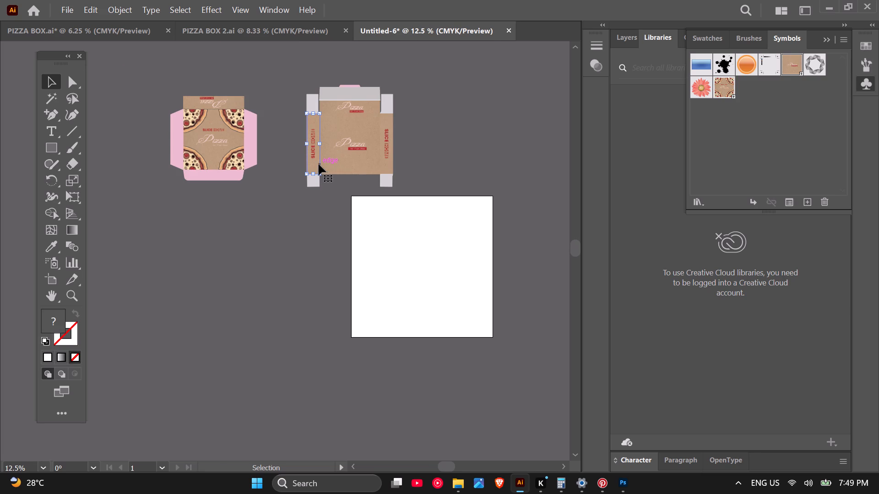
pyautogui.click(121, 5)
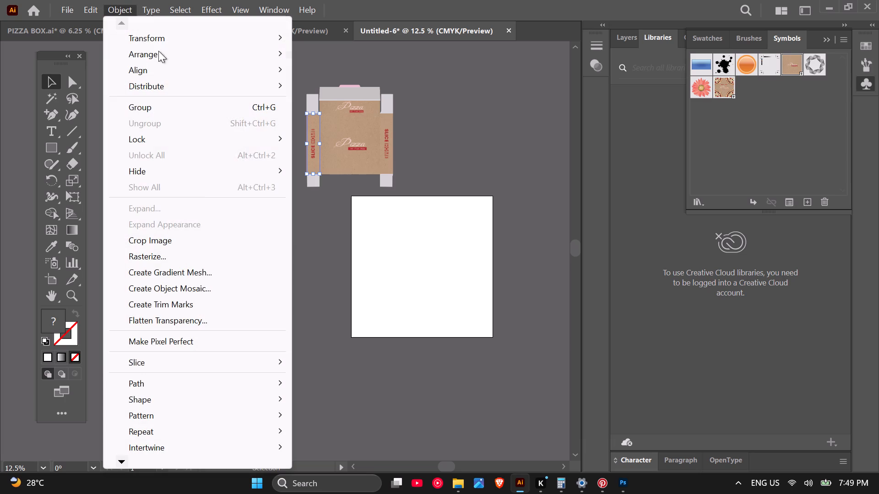
pyautogui.click(210, 255)
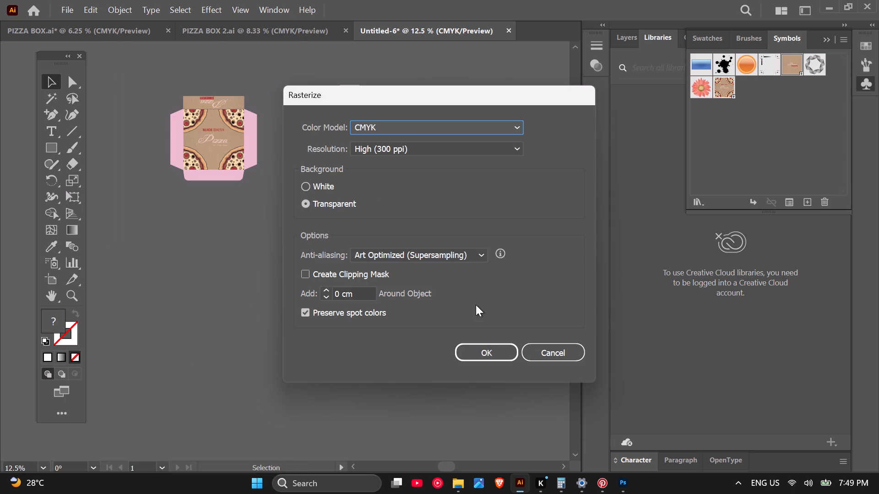
pyautogui.click(481, 357)
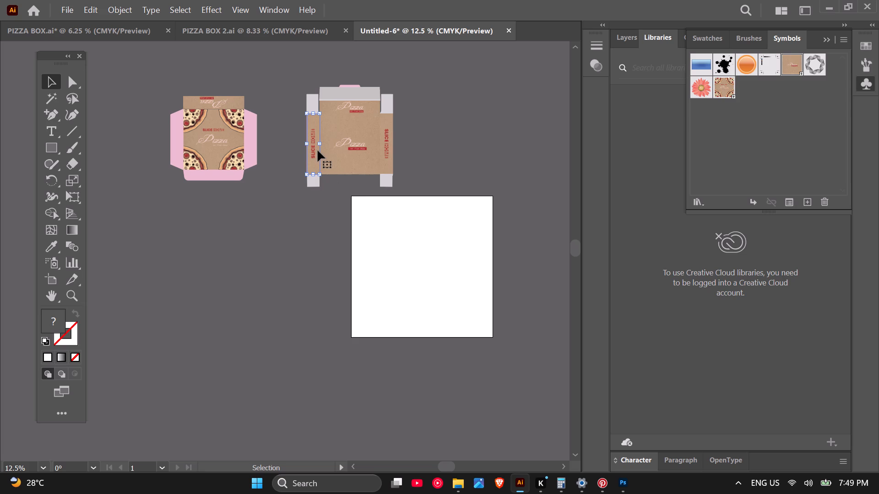
# Save the rasterized left side panel of the BACK dieline as a dynamic Movie Clip symbol named "left".
pyautogui.moveTo(310, 150); pyautogui.dragTo(736, 158)
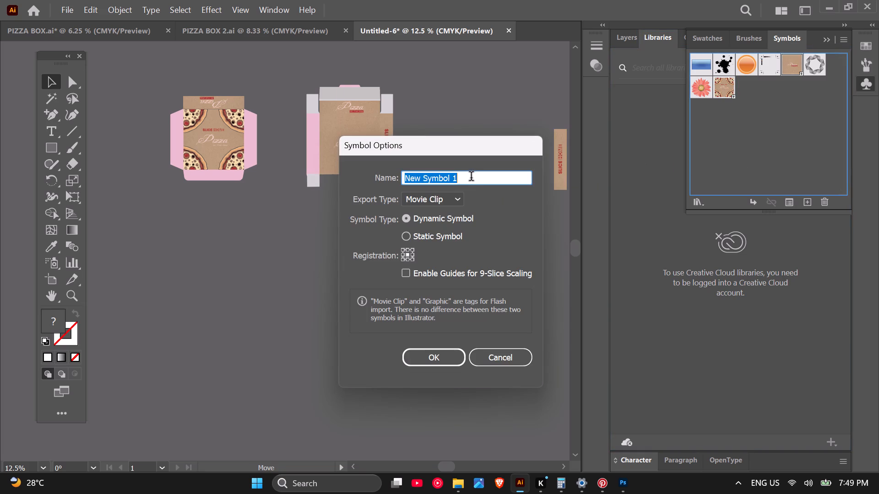
pyautogui.write('left')
pyautogui.click(453, 352)
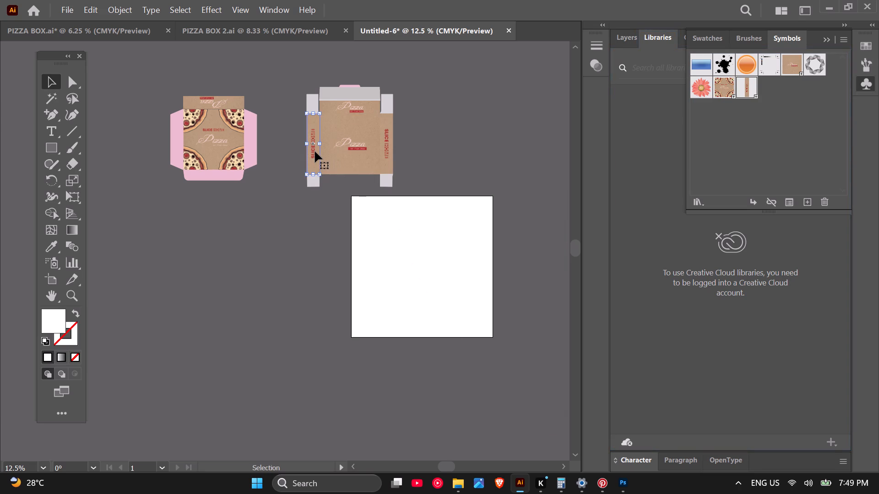
# Save the same left side panel again as a second dynamic Movie Clip symbol named "right".
pyautogui.moveTo(315, 151); pyautogui.dragTo(710, 132)
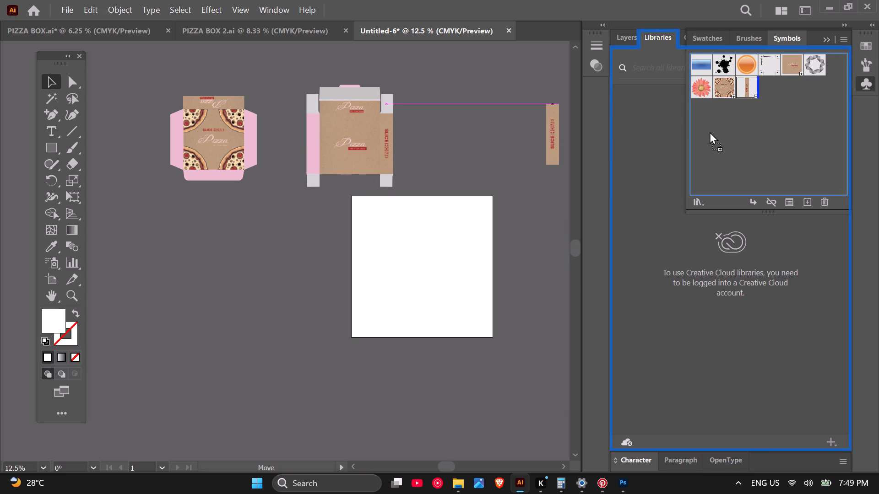
pyautogui.click(472, 183)
pyautogui.moveTo(472, 183); pyautogui.dragTo(385, 189)
pyautogui.write('right')
pyautogui.click(426, 356)
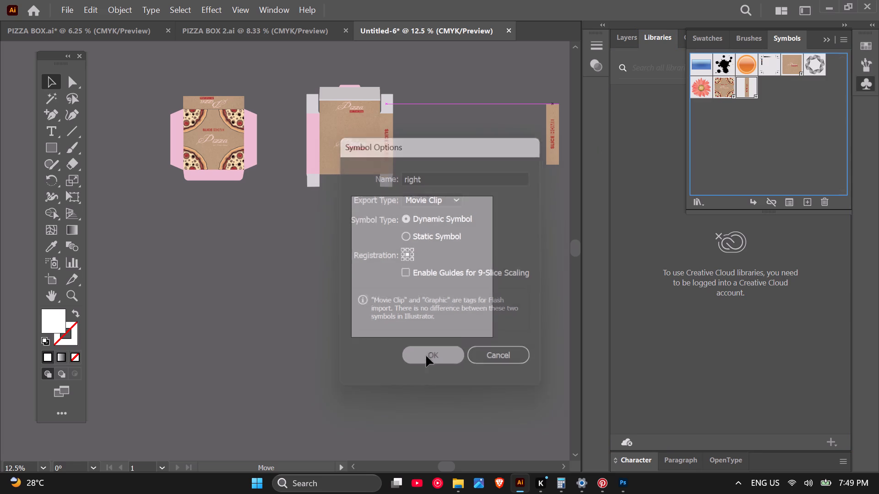
# Rasterize the narrow Pizza panel above the BACK dieline's central panel as CMYK at High (300 ppi) with a transparent background.
pyautogui.click(365, 109)
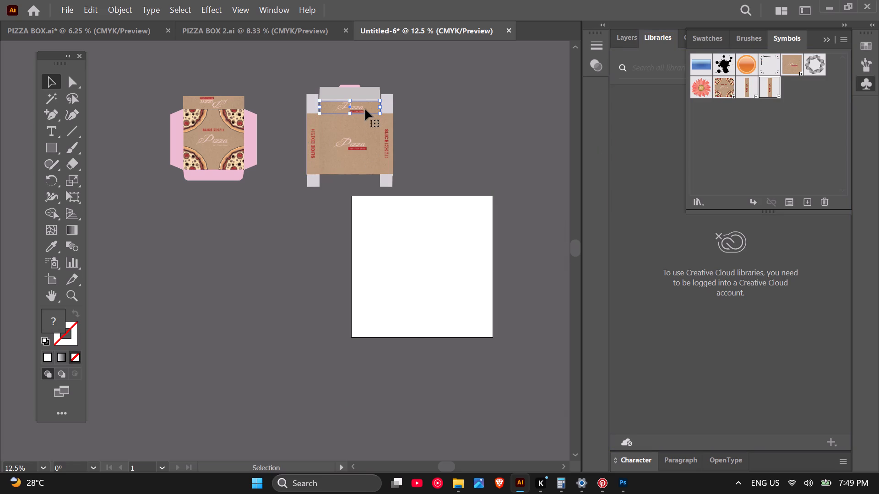
pyautogui.click(126, 0)
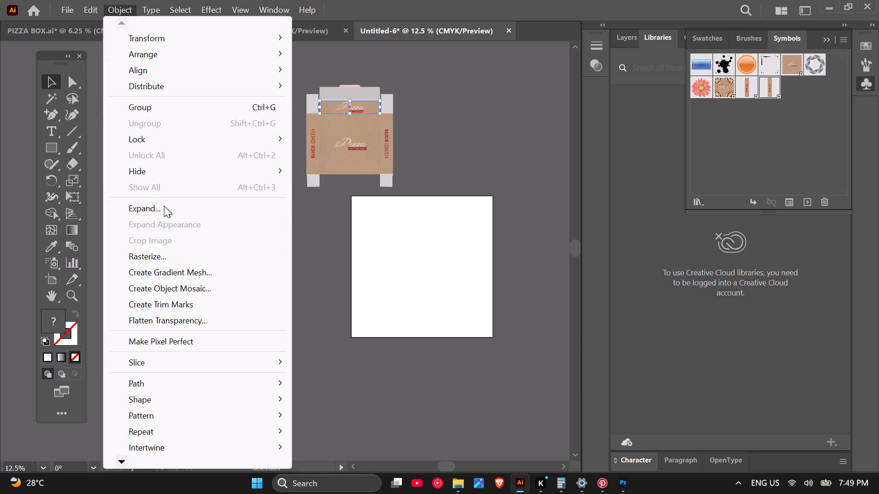
pyautogui.click(173, 251)
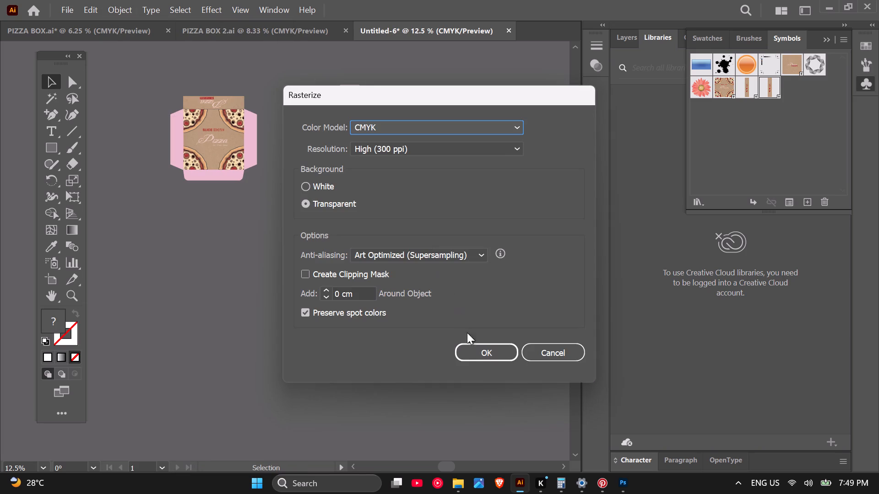
pyautogui.click(477, 349)
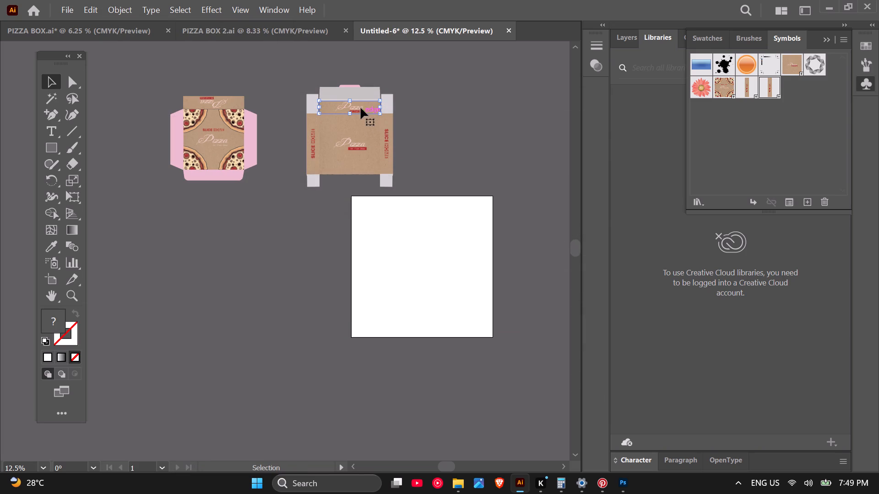
# Save the rasterized narrow Pizza panel of the BACK dieline as a dynamic Graphic symbol named "top".
pyautogui.moveTo(361, 108); pyautogui.dragTo(745, 123)
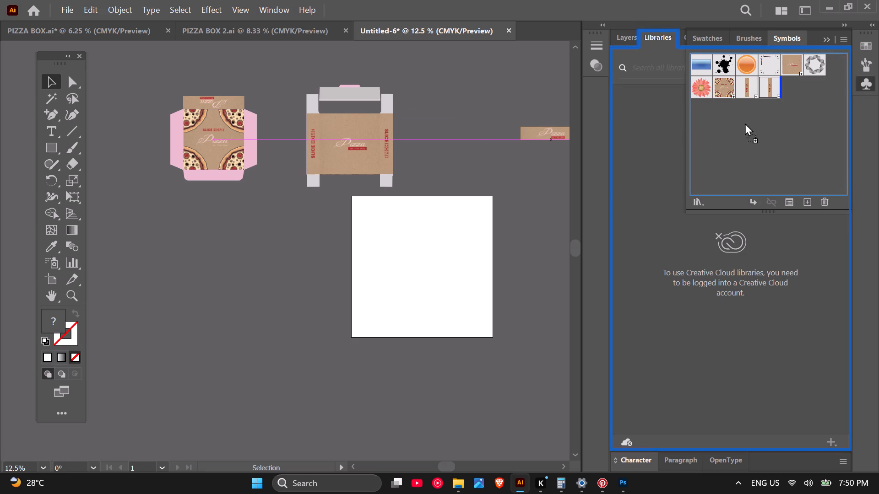
pyautogui.moveTo(745, 123); pyautogui.dragTo(789, 118)
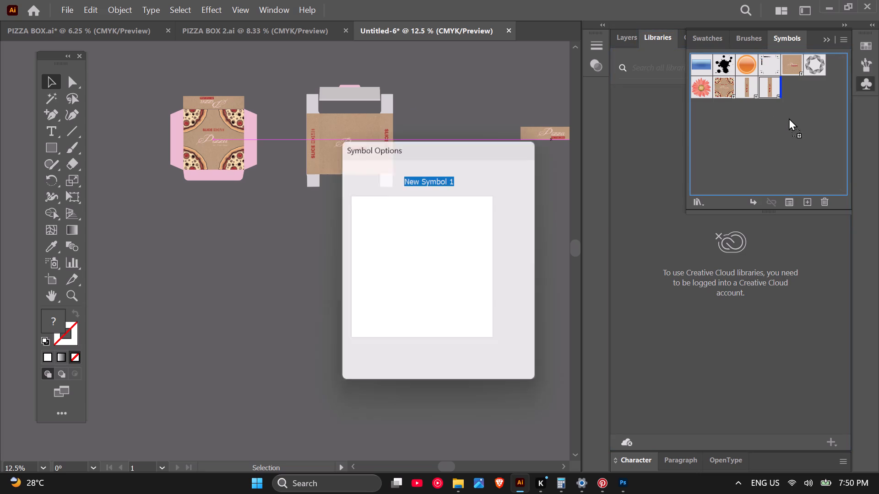
pyautogui.write('top')
pyautogui.click(426, 199)
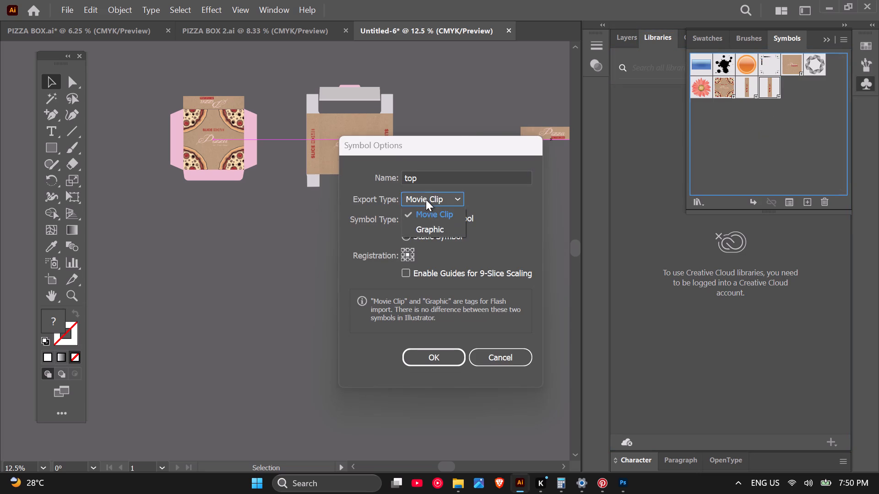
pyautogui.click(438, 232)
pyautogui.click(455, 358)
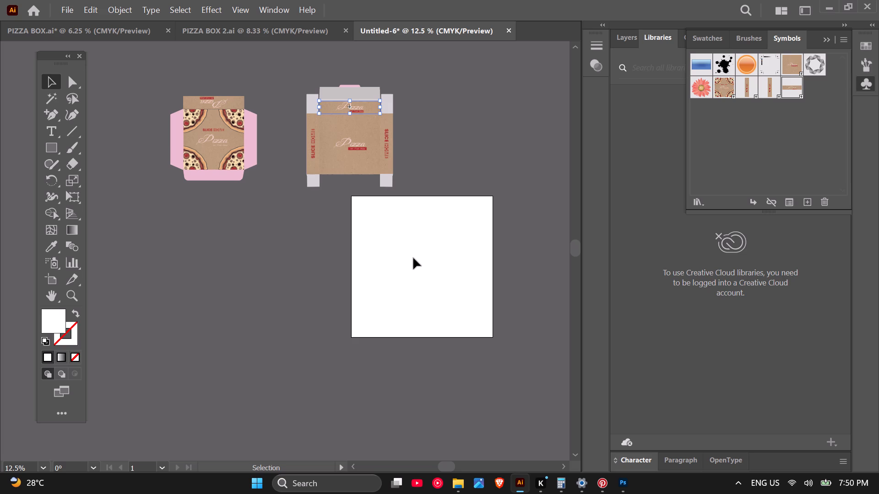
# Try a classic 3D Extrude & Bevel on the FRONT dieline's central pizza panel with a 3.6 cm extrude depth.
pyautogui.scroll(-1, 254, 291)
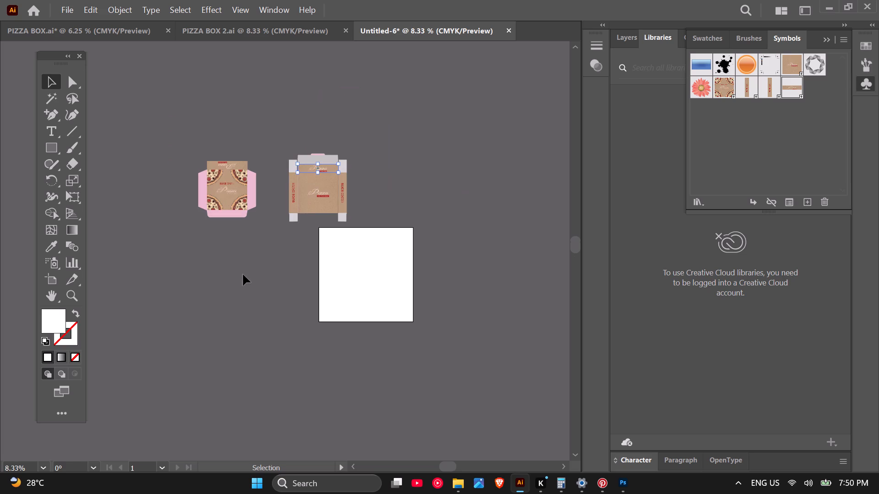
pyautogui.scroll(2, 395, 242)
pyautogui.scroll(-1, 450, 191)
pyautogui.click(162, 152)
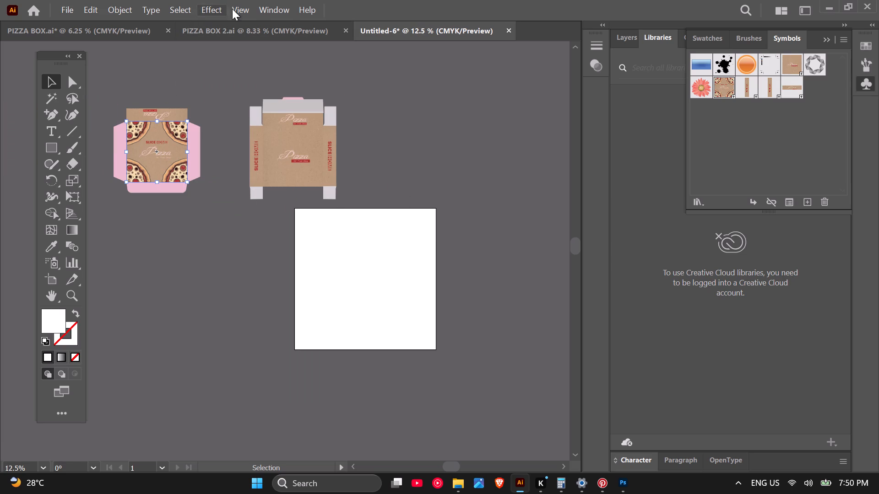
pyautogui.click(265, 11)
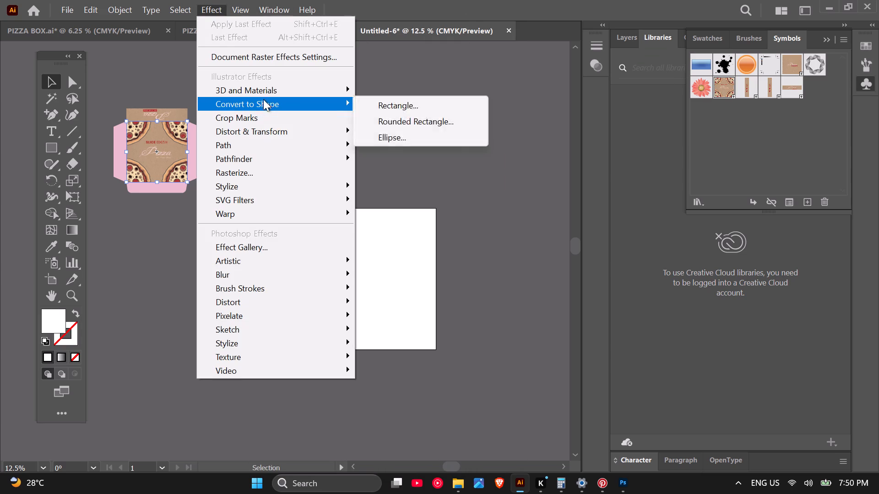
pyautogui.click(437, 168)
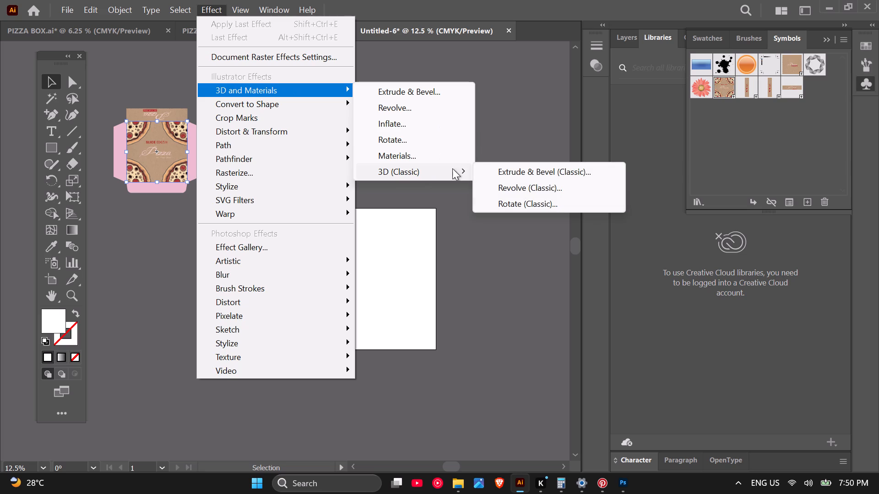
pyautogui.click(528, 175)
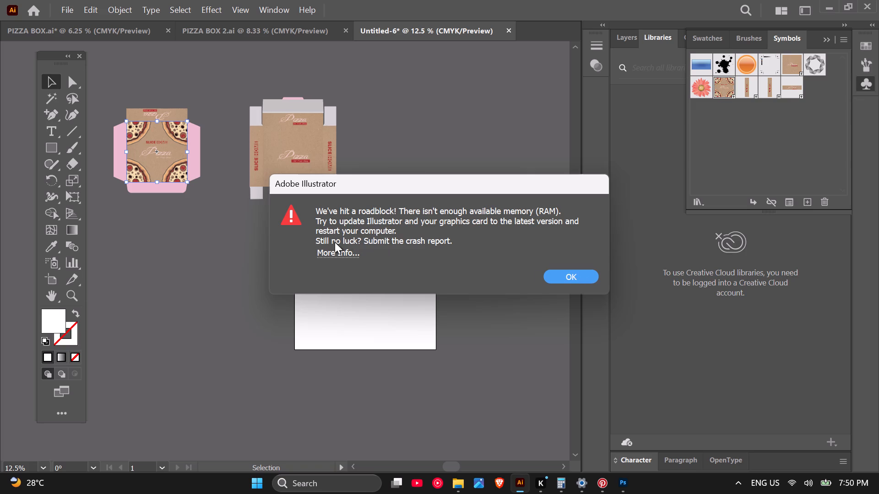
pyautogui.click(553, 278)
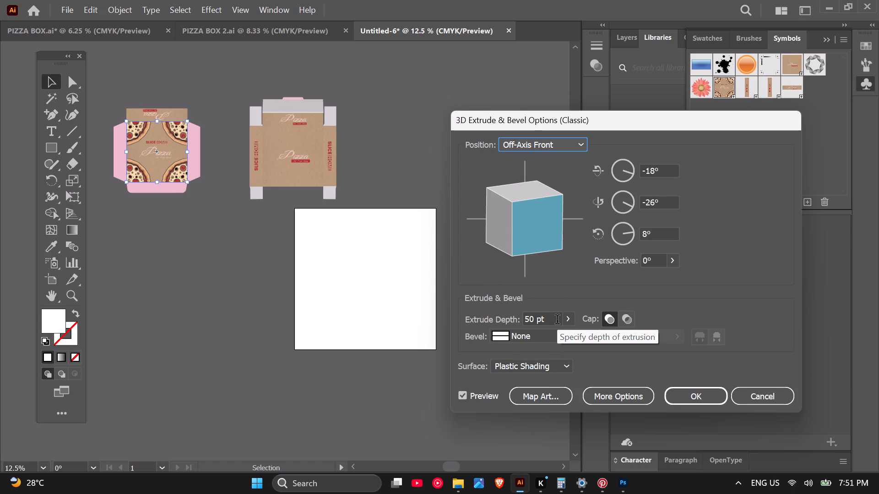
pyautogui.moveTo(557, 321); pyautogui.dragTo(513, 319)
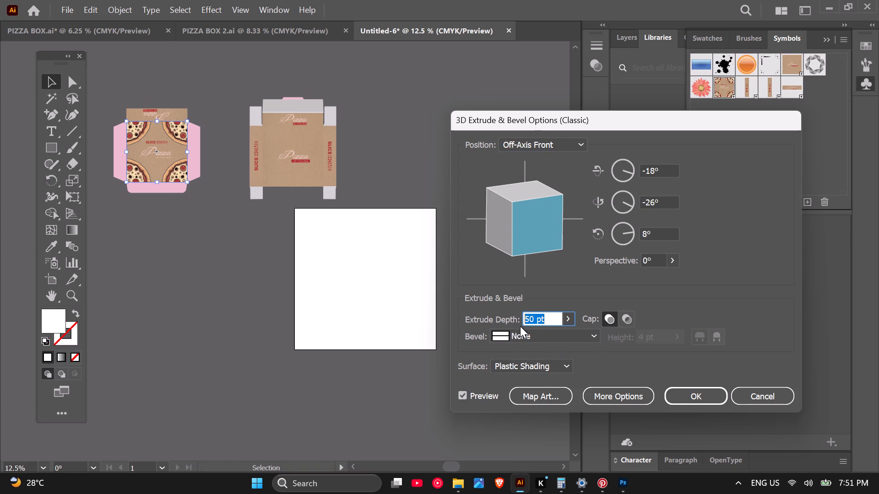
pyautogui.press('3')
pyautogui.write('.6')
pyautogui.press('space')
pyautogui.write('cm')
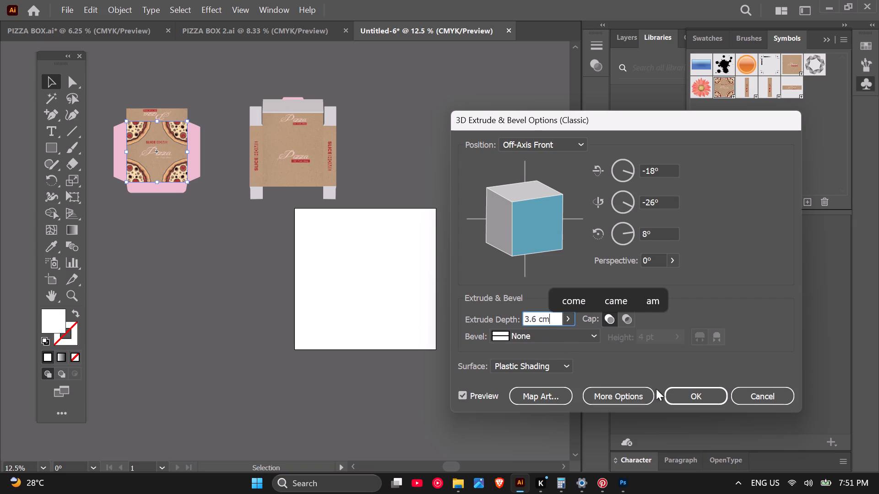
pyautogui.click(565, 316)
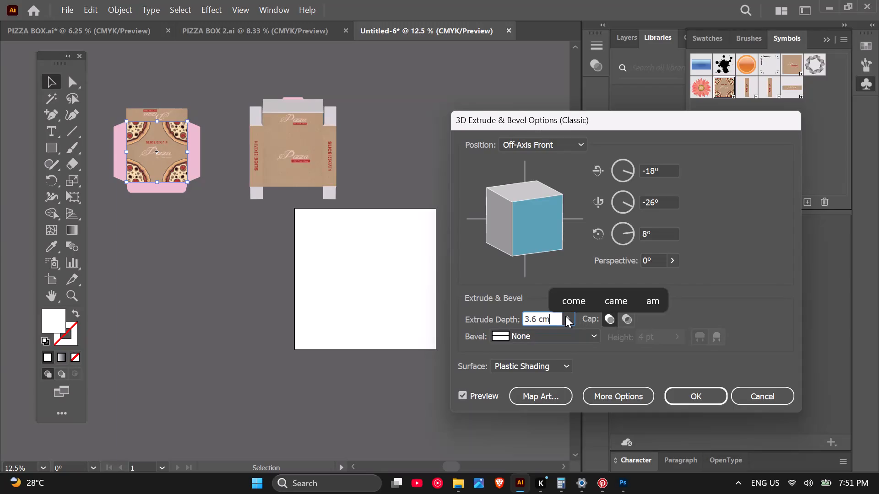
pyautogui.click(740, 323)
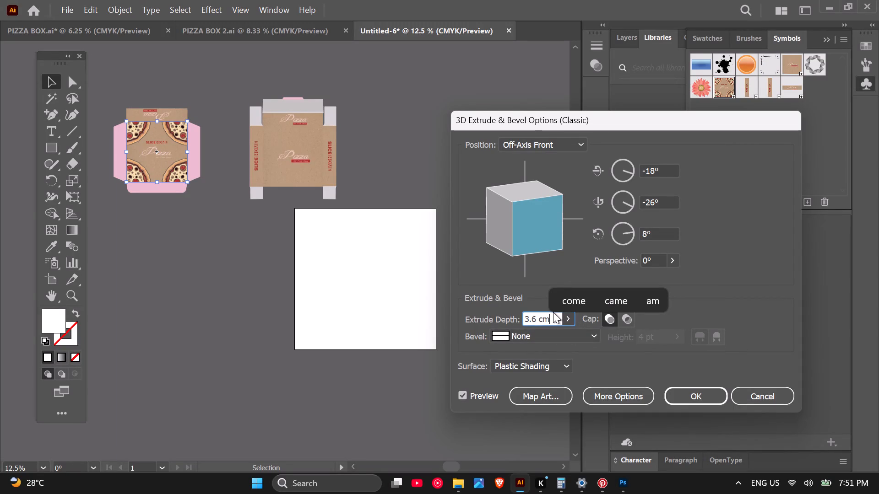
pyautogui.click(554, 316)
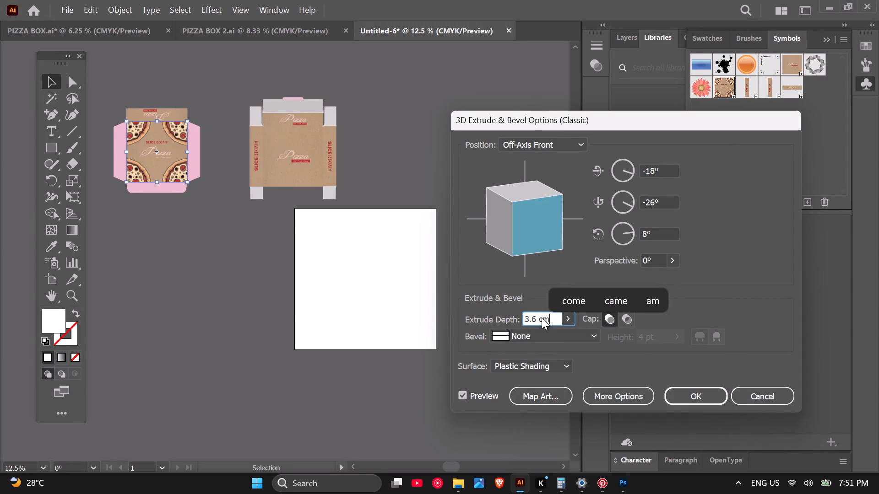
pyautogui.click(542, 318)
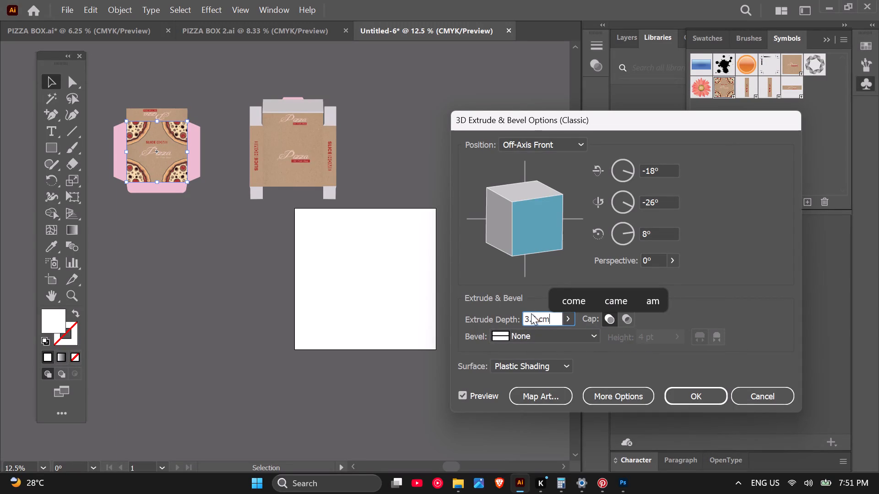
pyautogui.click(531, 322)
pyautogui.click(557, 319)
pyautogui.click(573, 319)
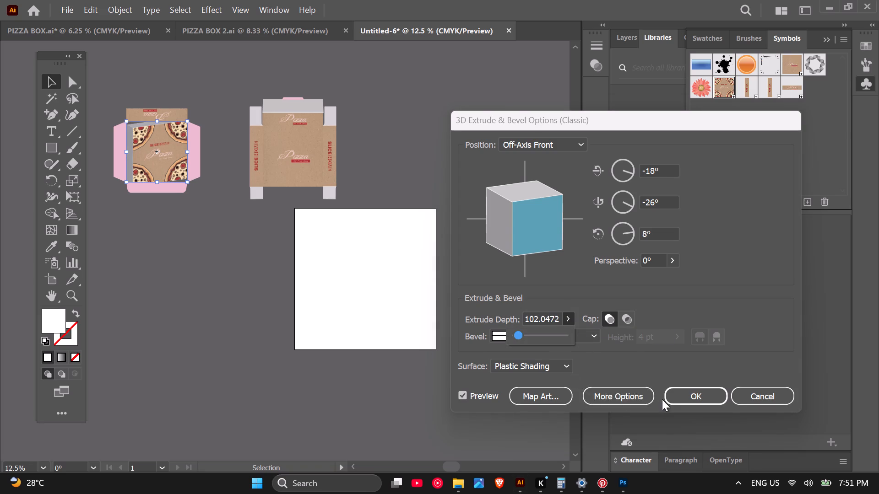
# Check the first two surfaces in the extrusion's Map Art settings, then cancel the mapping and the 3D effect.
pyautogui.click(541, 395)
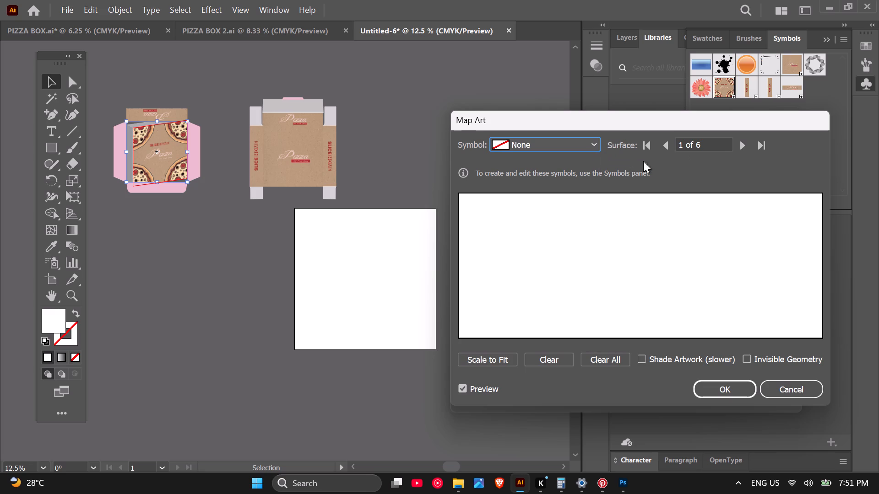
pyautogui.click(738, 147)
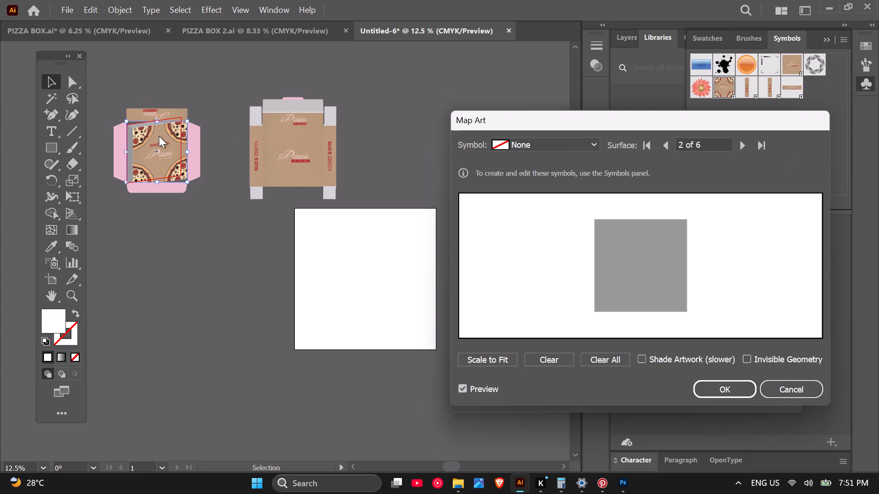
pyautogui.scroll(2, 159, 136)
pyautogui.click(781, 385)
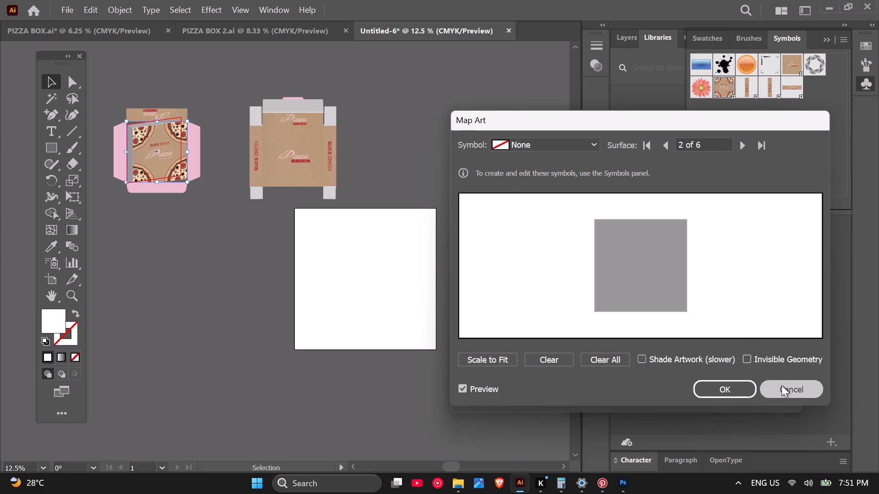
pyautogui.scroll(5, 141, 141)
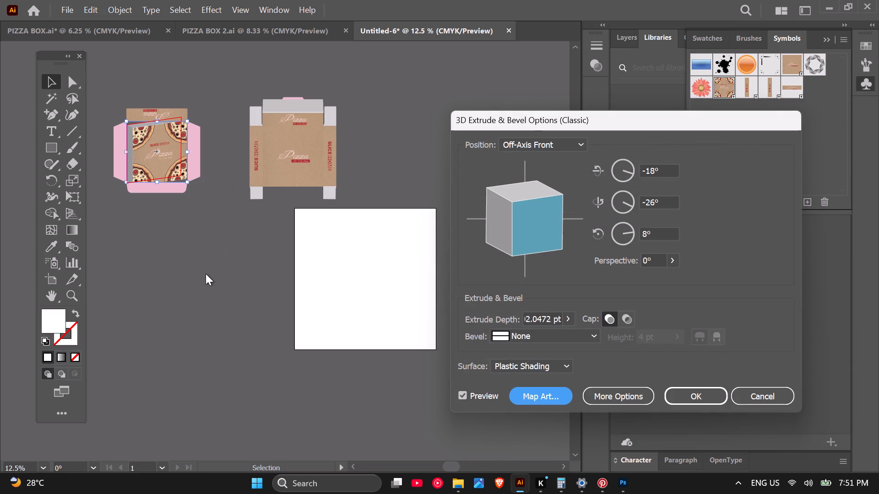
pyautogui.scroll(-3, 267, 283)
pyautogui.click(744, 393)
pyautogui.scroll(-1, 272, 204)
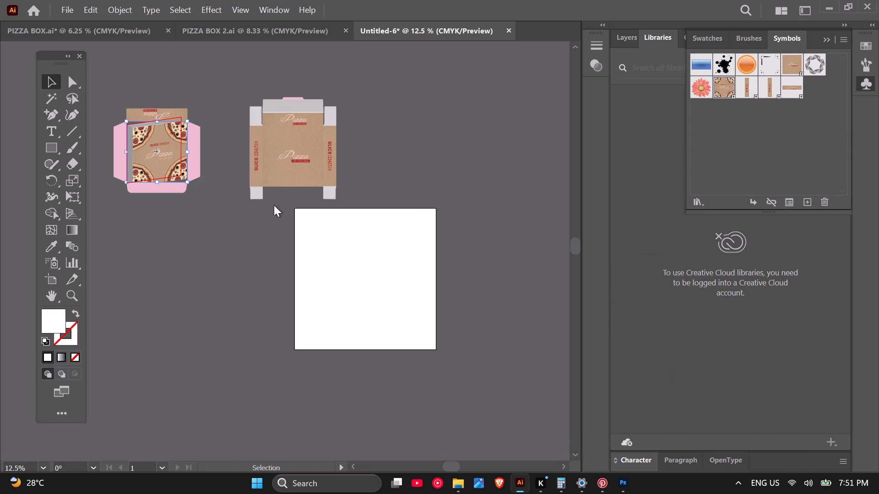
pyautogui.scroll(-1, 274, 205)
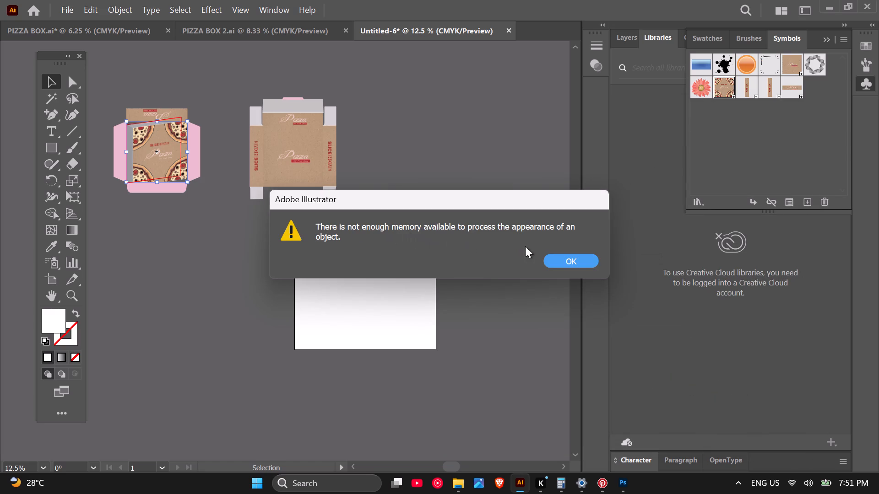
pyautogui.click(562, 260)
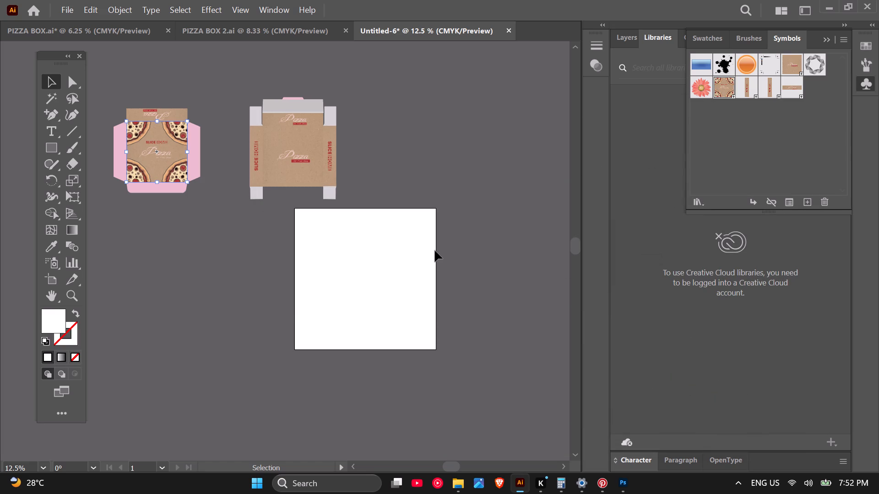
# Switch to the PIZZA BOX 2.ai document, deselect its dielines and save the document.
pyautogui.click(289, 35)
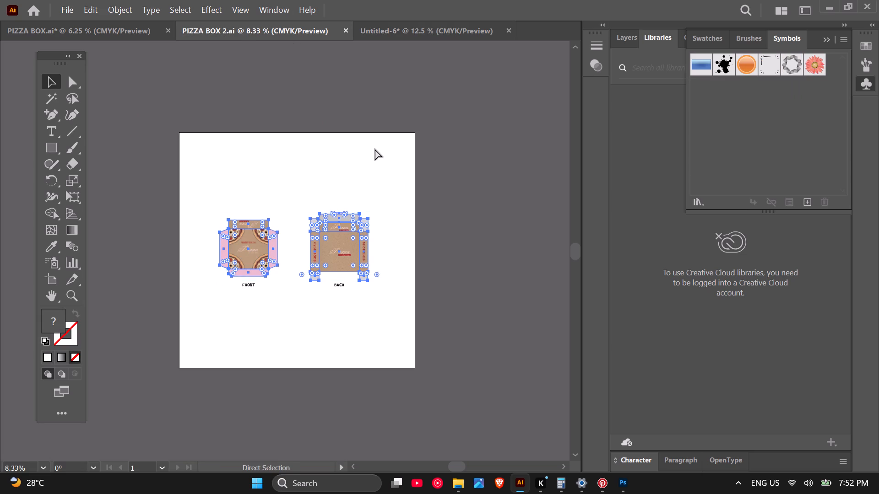
pyautogui.hotkey('ctrl', 's')
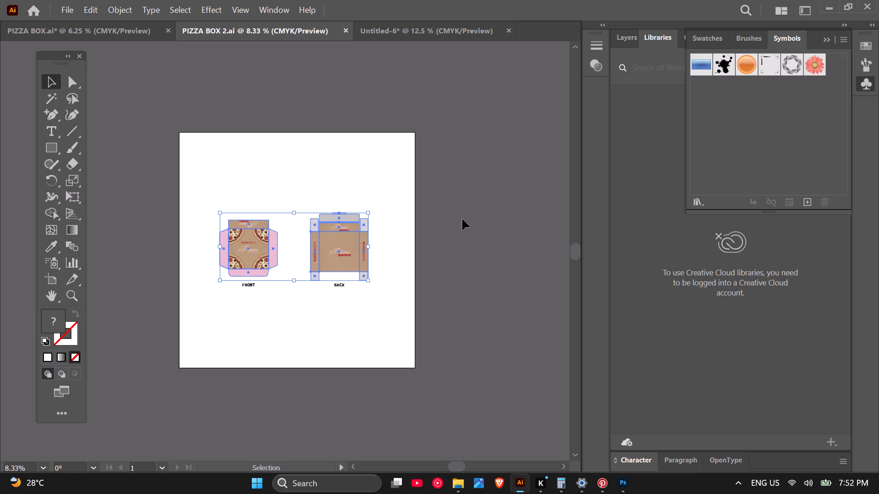
pyautogui.click(323, 49)
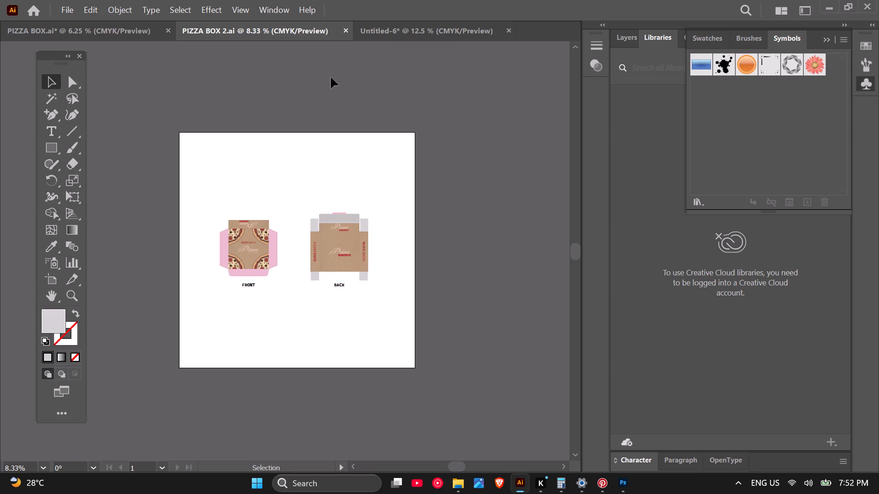
pyautogui.hotkey('ctrl', 's')
pyautogui.click(66, 3)
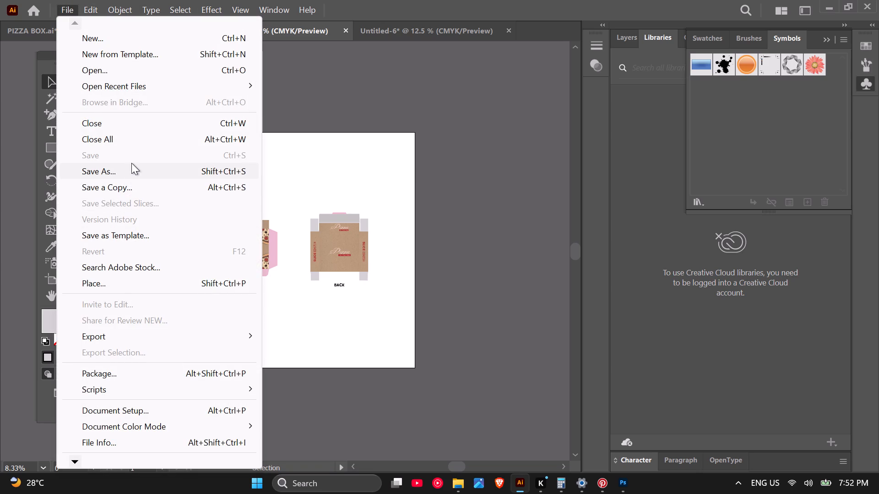
pyautogui.click(383, 92)
# Save the untitled 40 x 40 cm document in the .Ai files folder as an Adobe Illustrator file named "PIZZA BOX 3d".
pyautogui.click(412, 34)
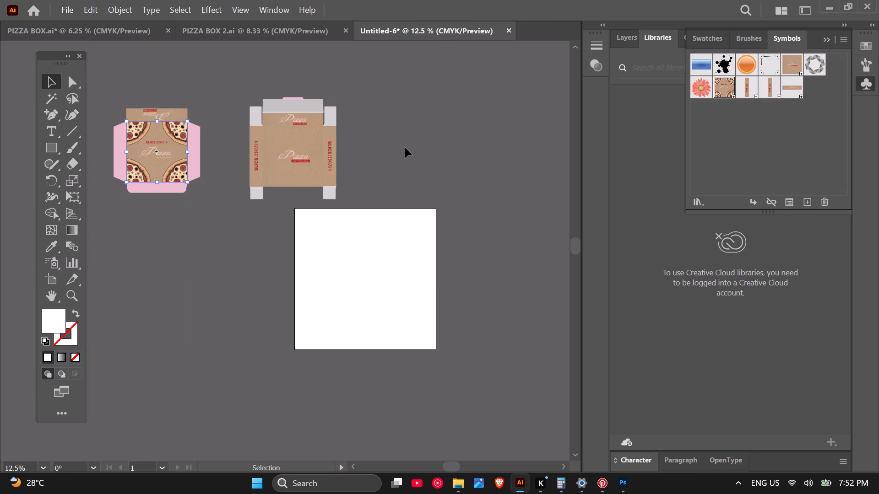
pyautogui.hotkey('ctrl', 's')
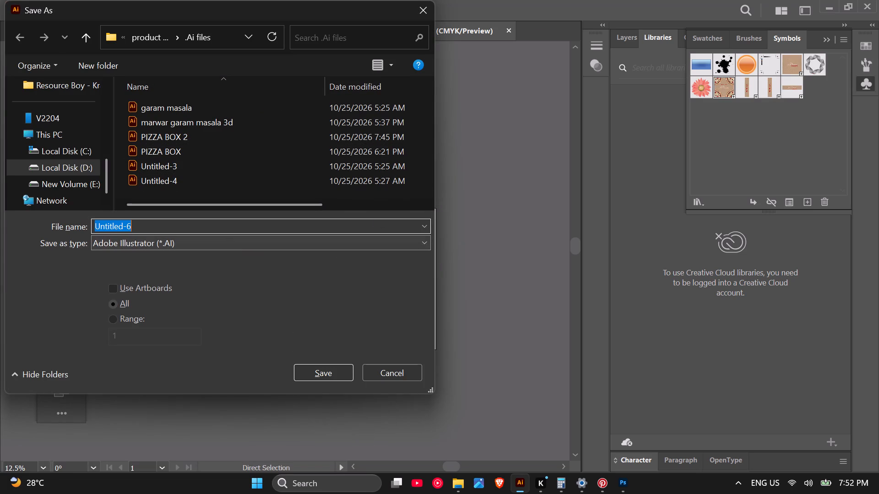
pyautogui.click(212, 135)
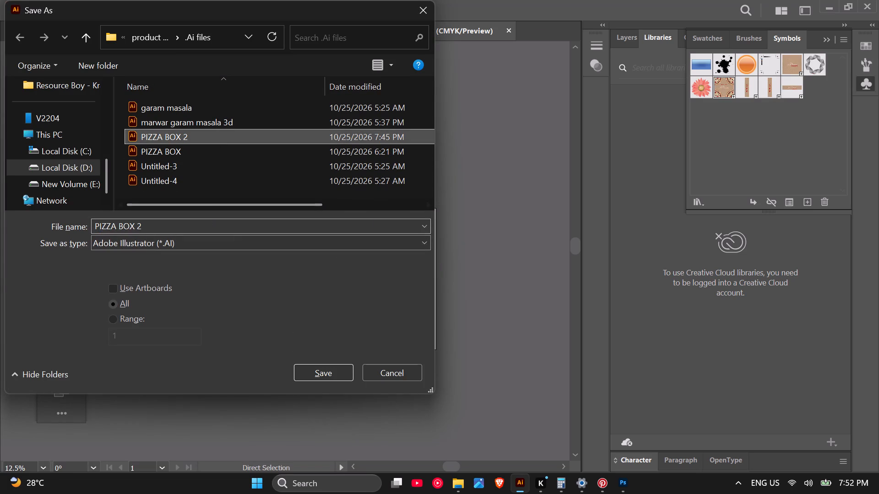
pyautogui.moveTo(205, 227); pyautogui.dragTo(174, 227)
pyautogui.click(174, 227)
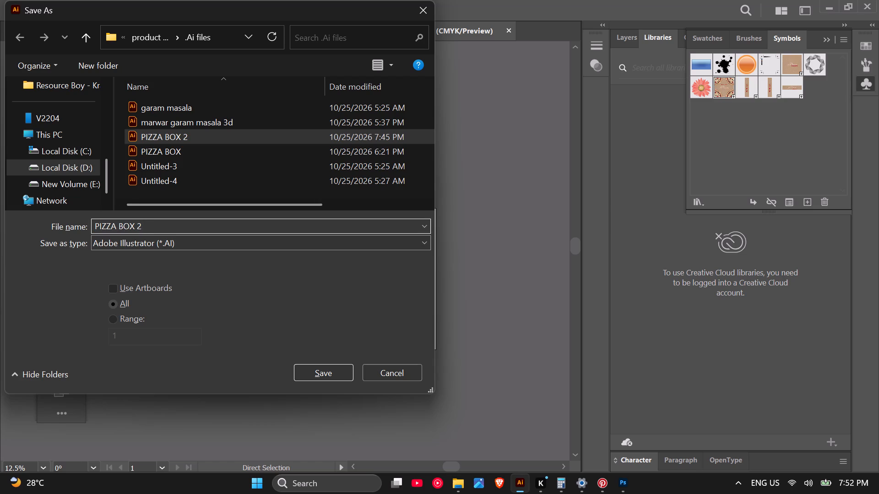
pyautogui.moveTo(136, 228); pyautogui.dragTo(147, 228)
pyautogui.write('3d')
pyautogui.click(316, 370)
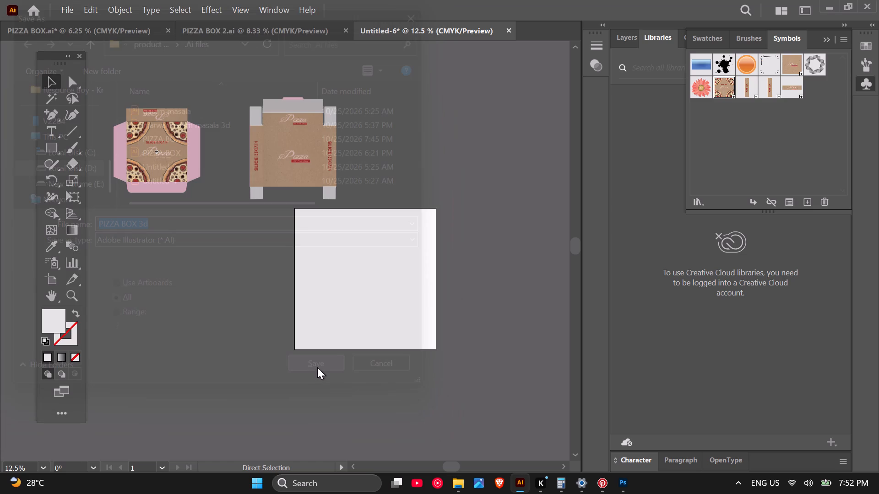
pyautogui.click(498, 438)
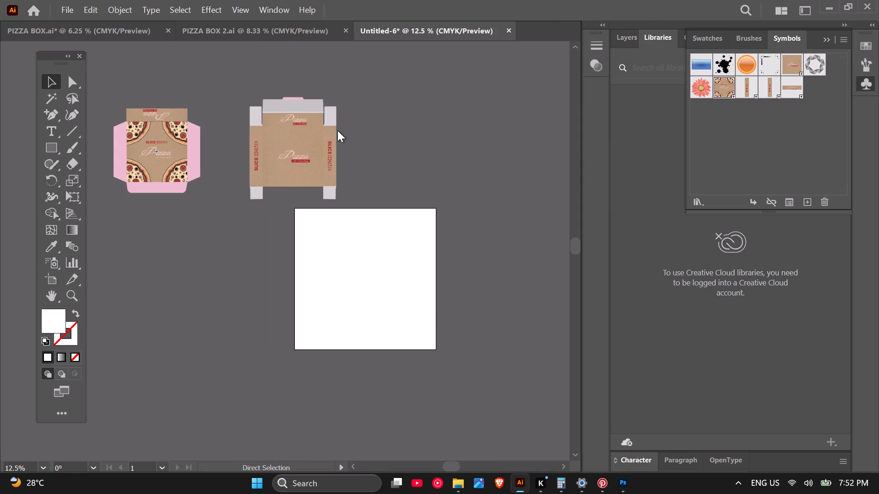
pyautogui.scroll(-1, 449, 255)
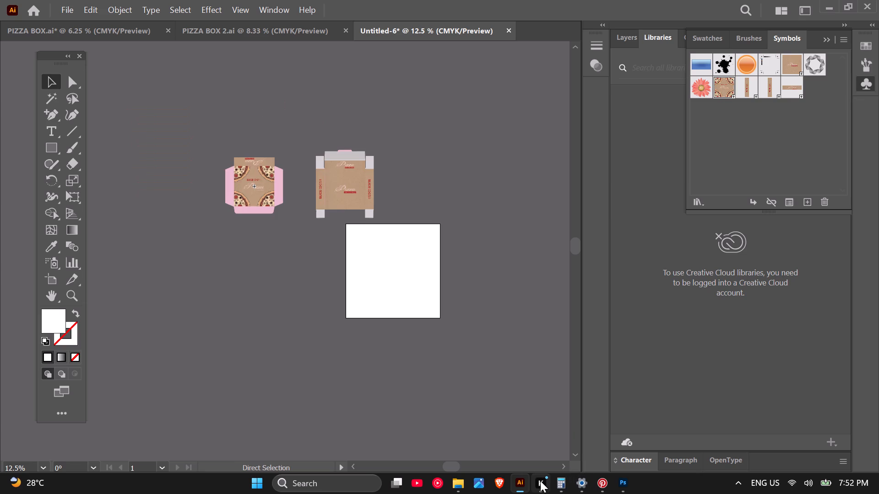
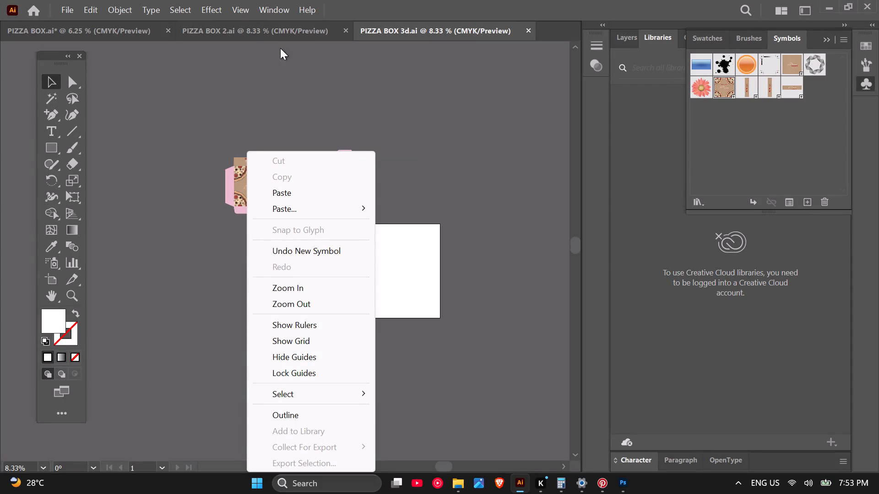
# Undock the Symbols palette, place it beside the artboard, and show the properties of the FRONT dieline's central pizza panel.
pyautogui.click(355, 124)
pyautogui.click(261, 183)
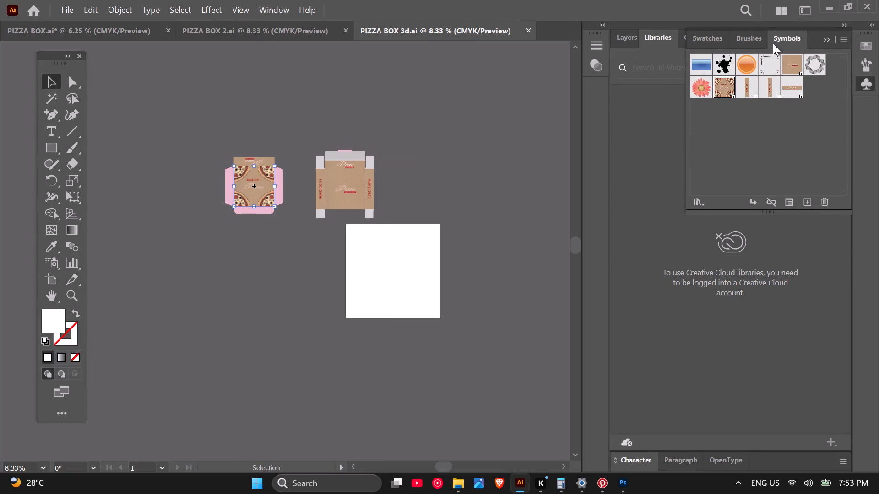
pyautogui.moveTo(815, 38); pyautogui.dragTo(798, 150)
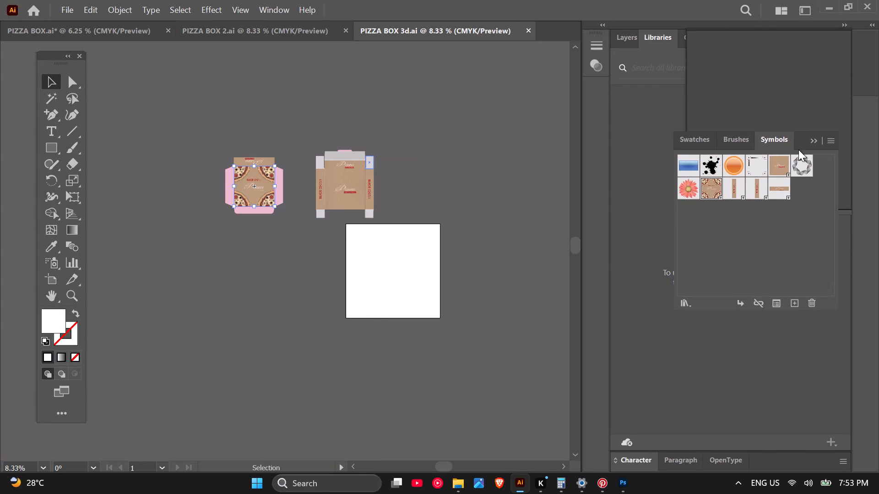
pyautogui.moveTo(798, 150); pyautogui.dragTo(795, 158)
pyautogui.click(747, 36)
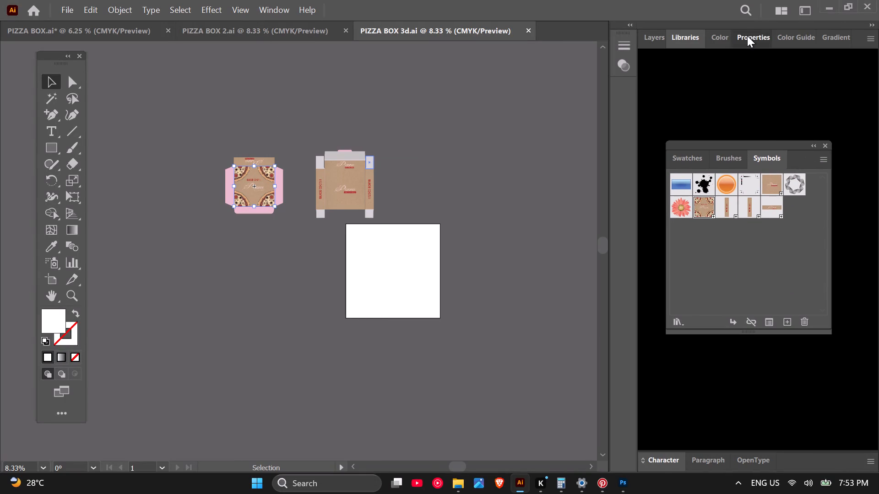
pyautogui.moveTo(770, 148); pyautogui.dragTo(620, 86)
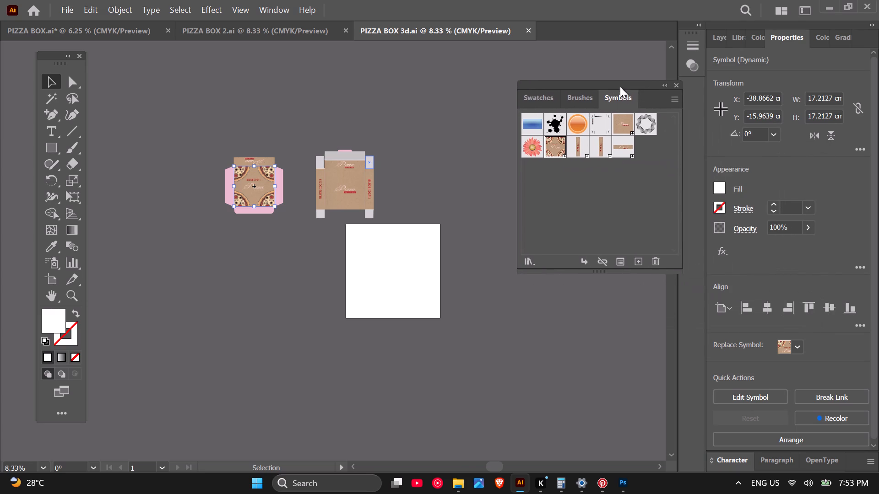
pyautogui.moveTo(620, 86); pyautogui.dragTo(619, 79)
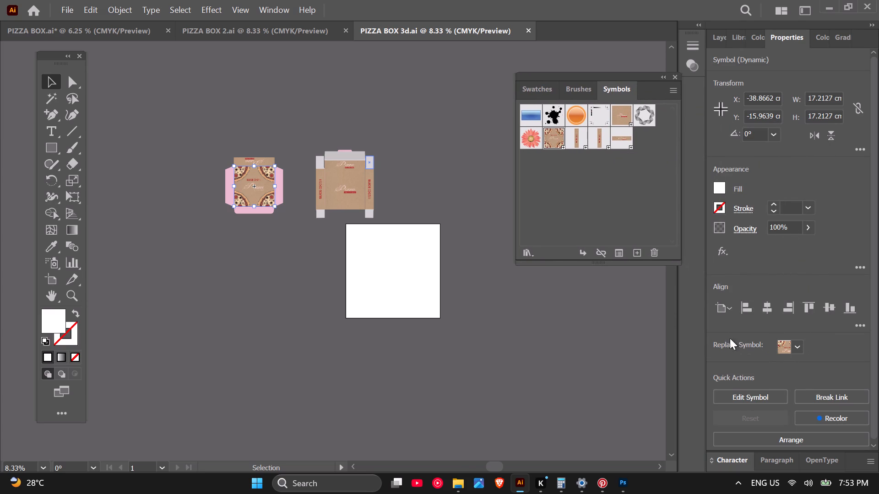
# Apply a classic 3D Extrude & Bevel to the FRONT dieline's central pizza panel with a 3.6 cm extrude depth.
pyautogui.click(267, 187)
pyautogui.click(238, 7)
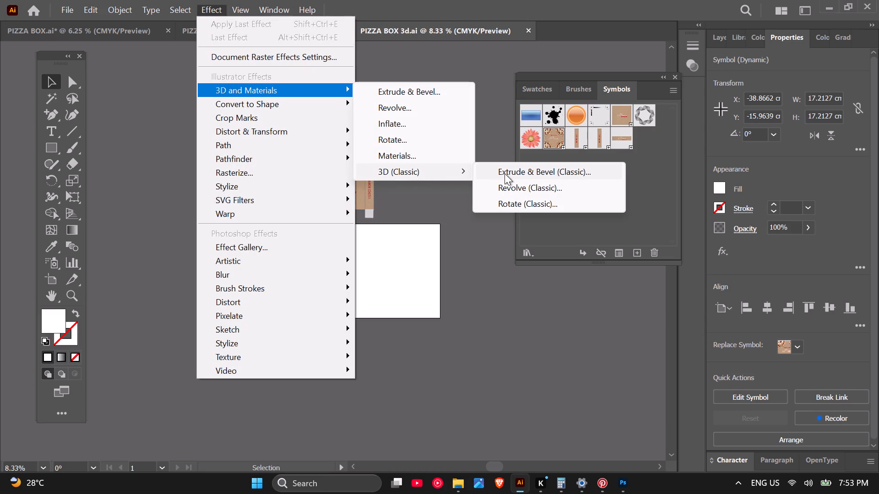
pyautogui.click(505, 173)
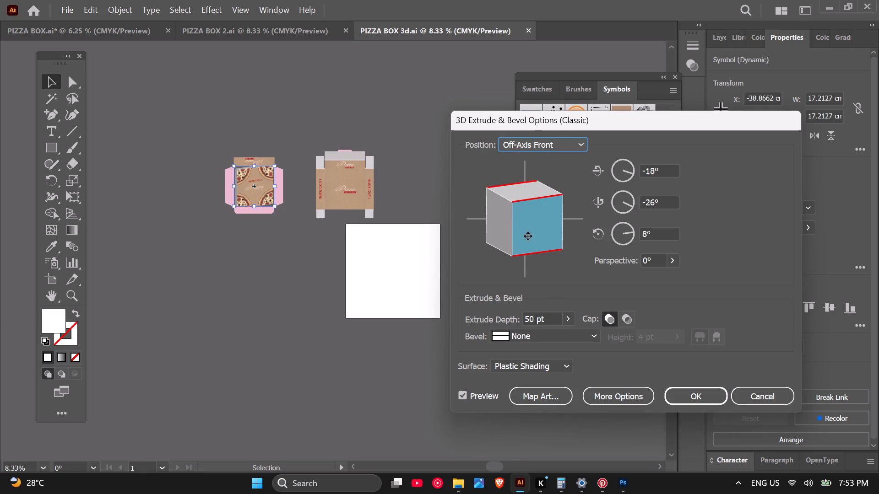
pyautogui.click(567, 319)
pyautogui.moveTo(549, 319); pyautogui.dragTo(519, 322)
pyautogui.press('3')
pyautogui.write('.6')
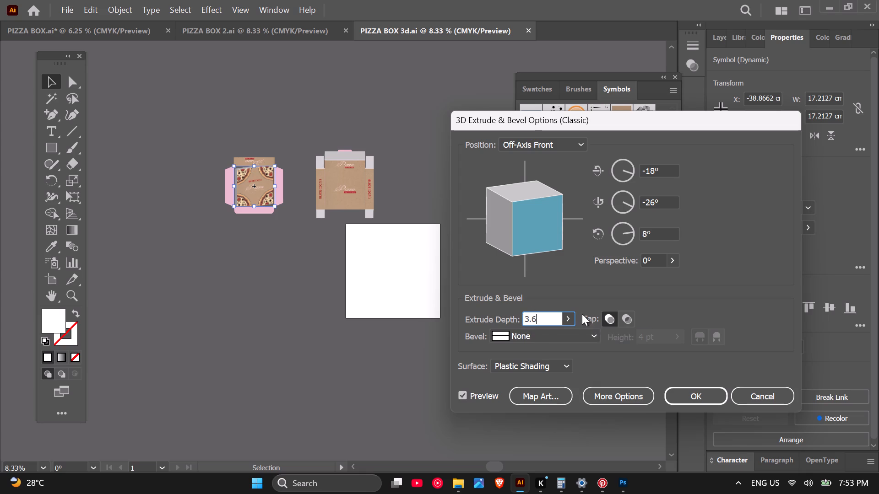
pyautogui.click(571, 317)
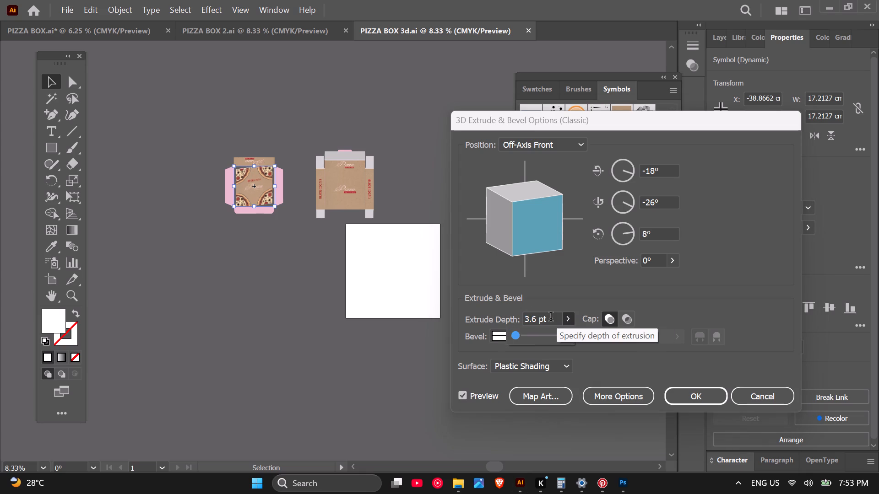
pyautogui.moveTo(551, 318); pyautogui.dragTo(538, 321)
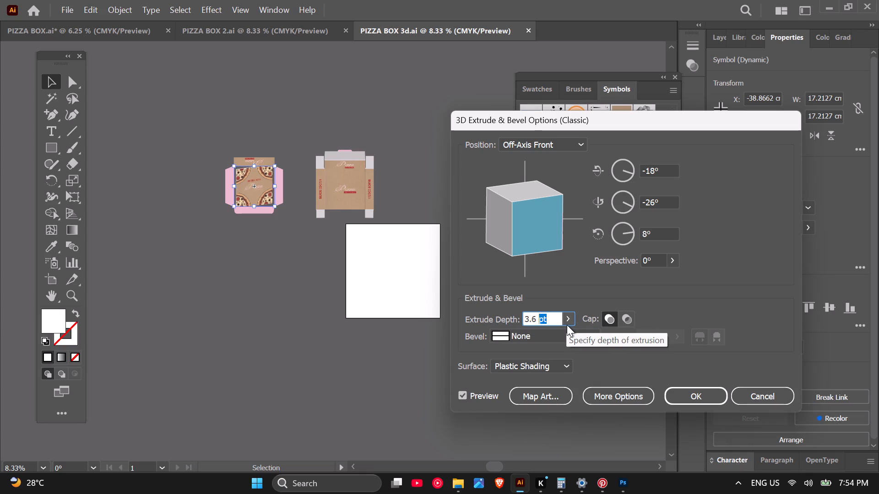
pyautogui.write('cm')
pyautogui.click(565, 317)
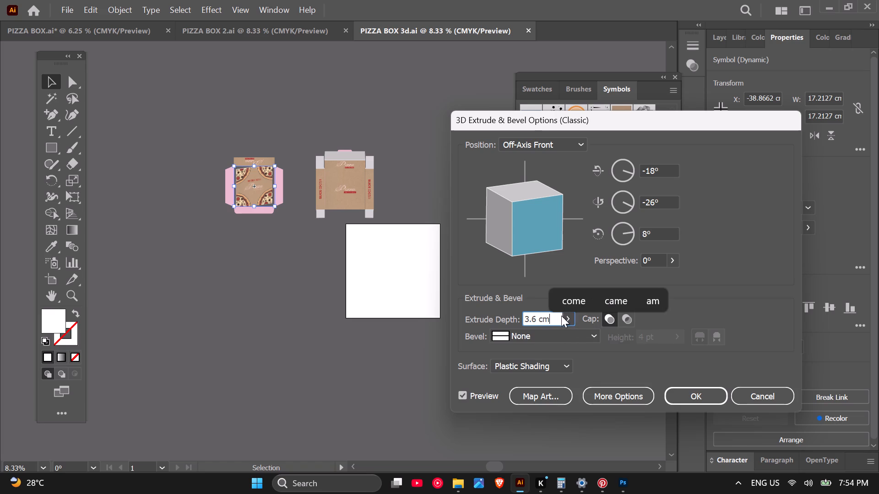
pyautogui.click(542, 320)
pyautogui.click(528, 319)
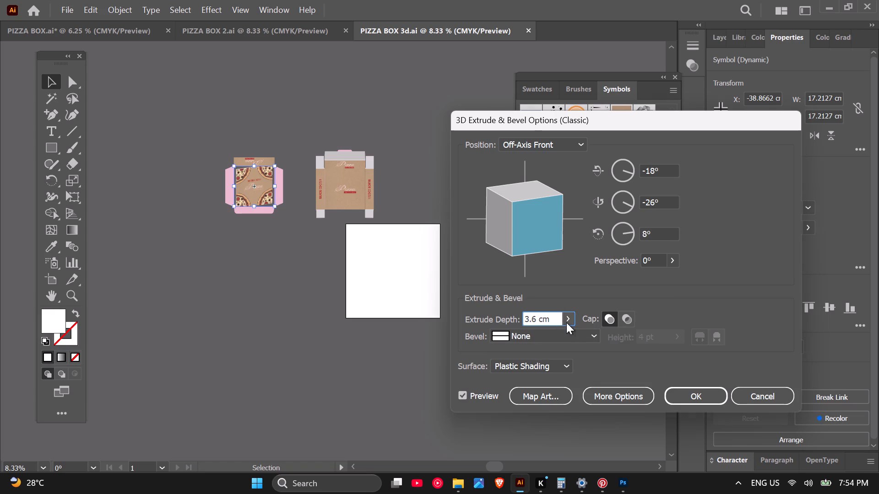
pyautogui.click(566, 322)
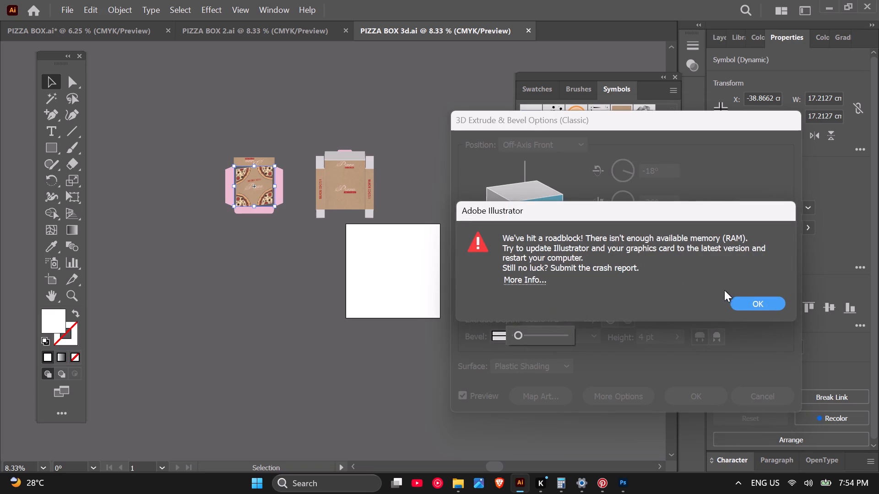
pyautogui.click(741, 302)
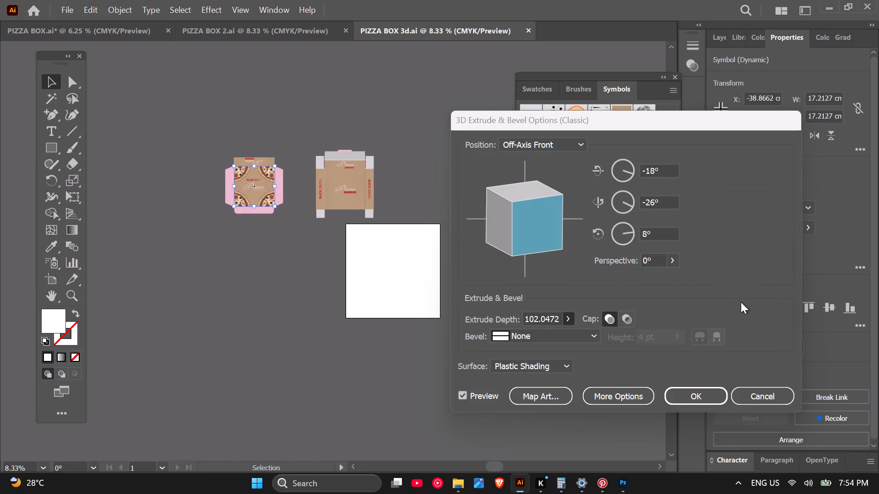
# Map the "pizza front" symbol onto surface 1 of the extrusion and scale it to fit.
pyautogui.click(556, 396)
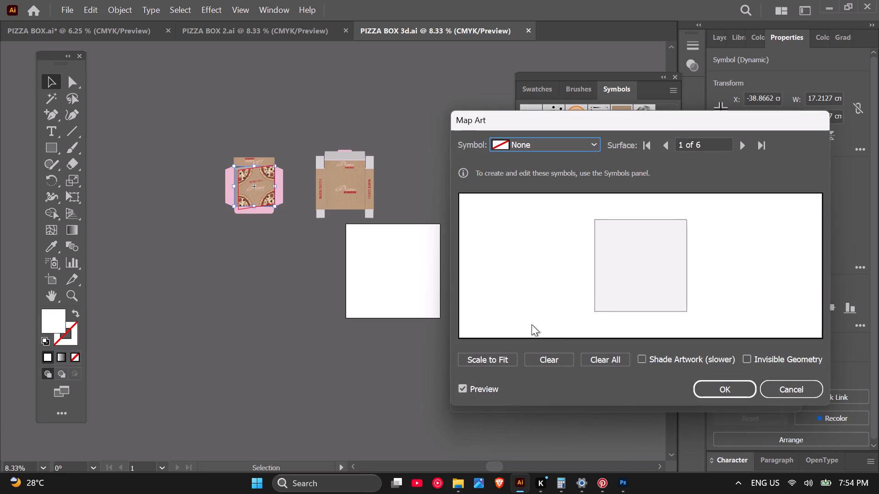
pyautogui.scroll(1, 240, 119)
pyautogui.click(572, 148)
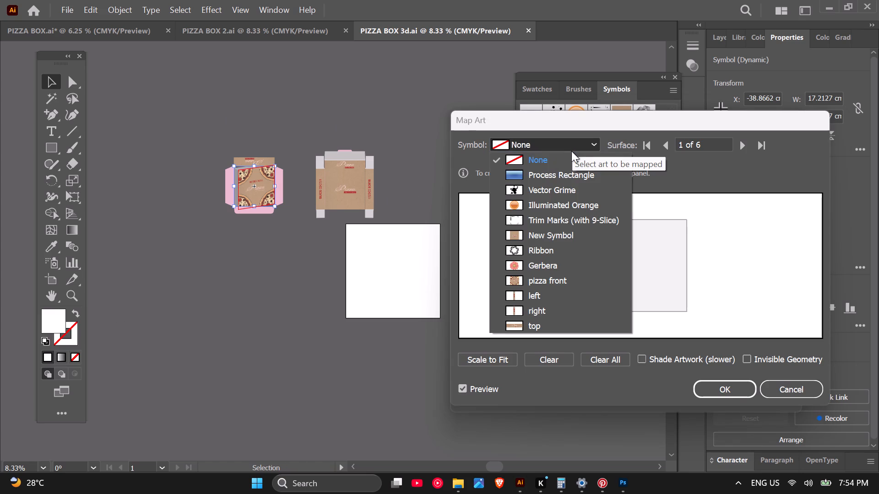
pyautogui.click(563, 278)
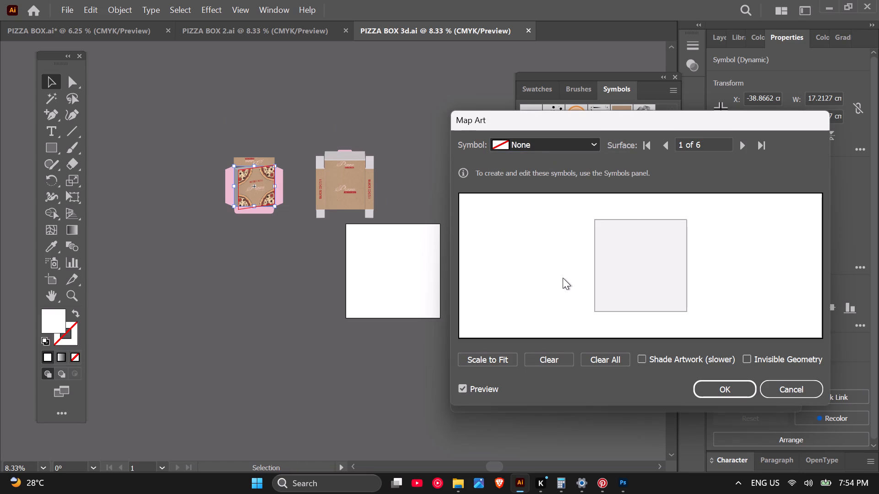
pyautogui.click(507, 365)
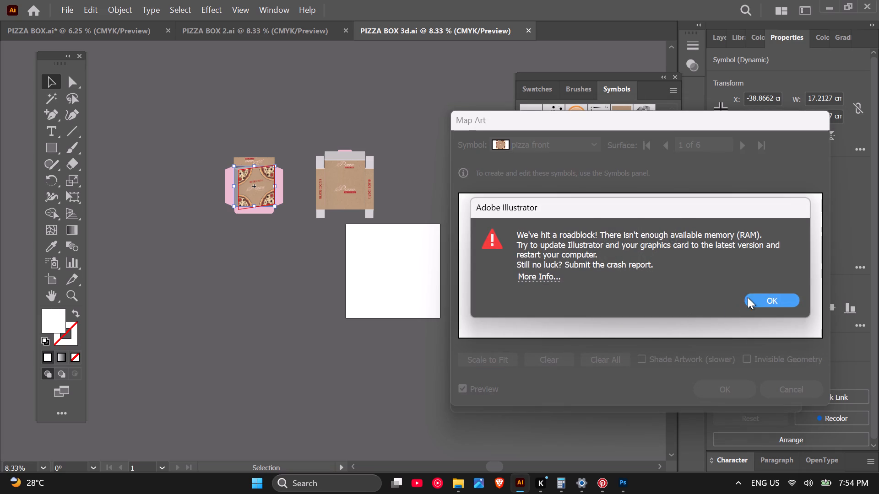
pyautogui.click(748, 297)
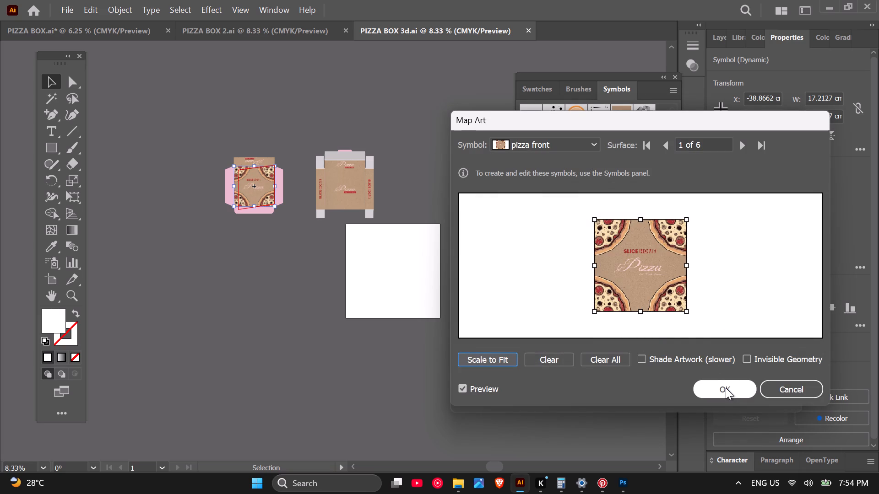
# Map the "New Symbol" artwork onto surface 2 of the extrusion and scale it to fit.
pyautogui.click(738, 149)
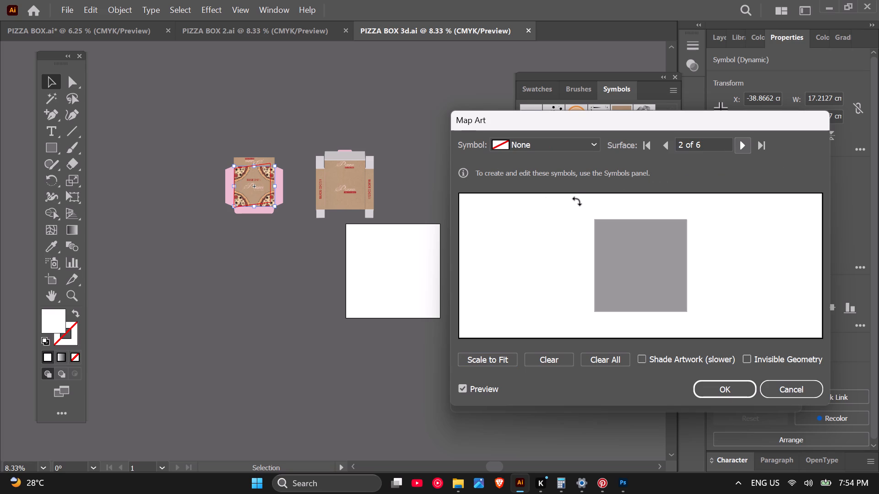
pyautogui.click(567, 147)
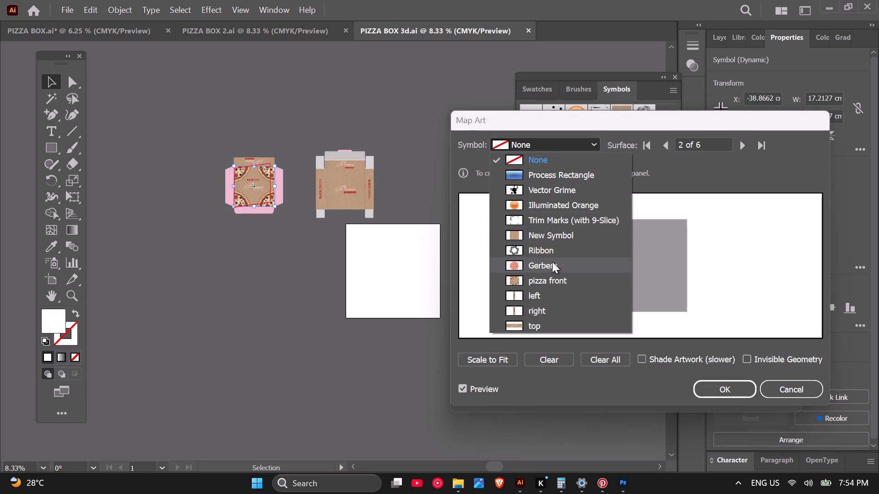
pyautogui.click(565, 236)
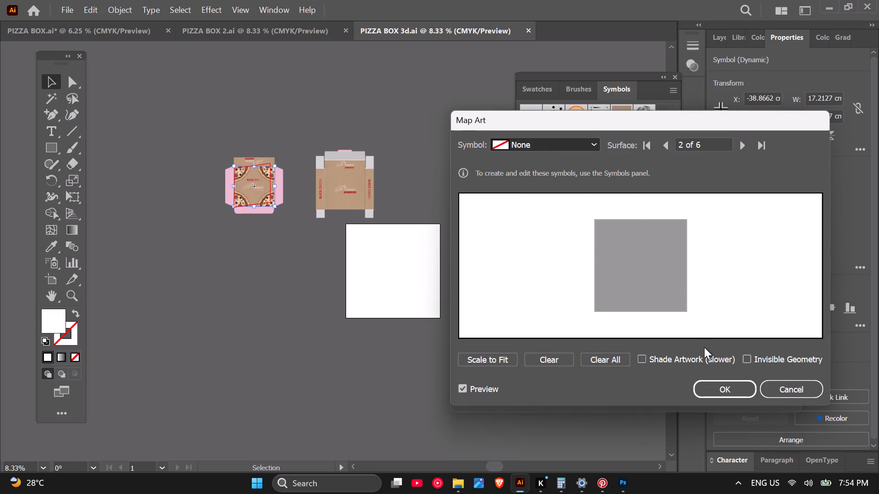
pyautogui.click(492, 361)
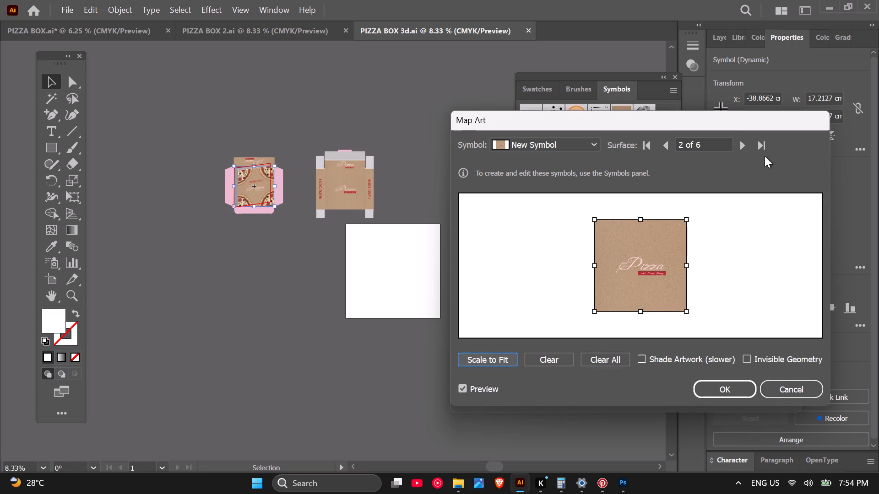
# Assign the "left" symbol to surface 3 of the extrusion.
pyautogui.click(746, 143)
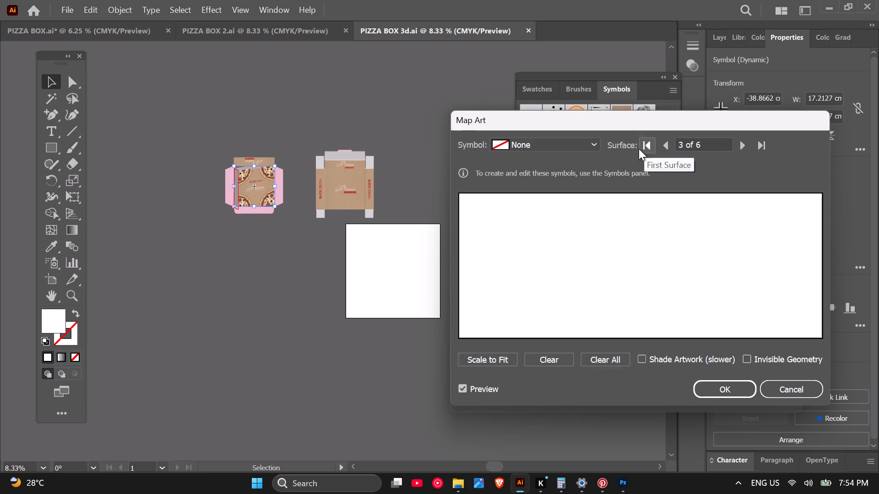
pyautogui.click(572, 141)
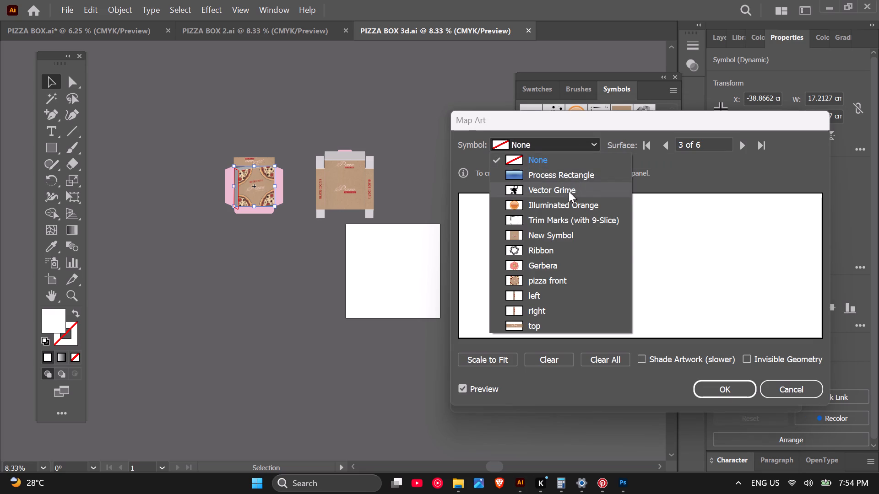
pyautogui.click(575, 289)
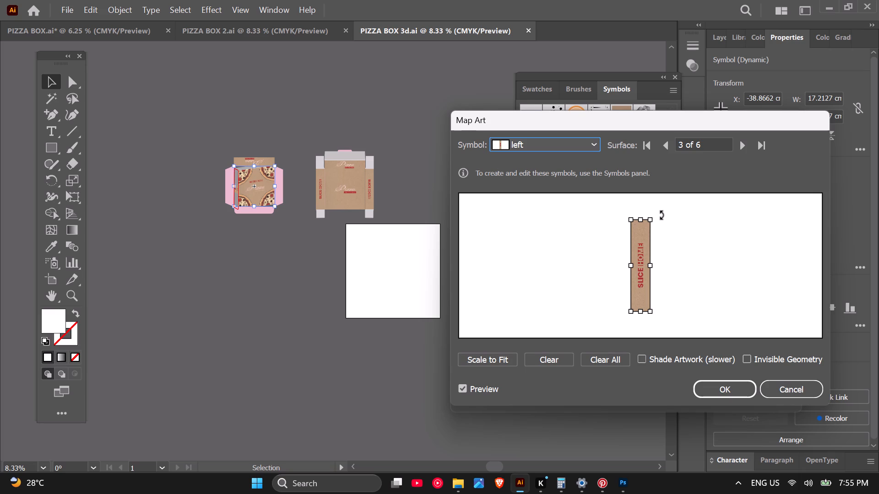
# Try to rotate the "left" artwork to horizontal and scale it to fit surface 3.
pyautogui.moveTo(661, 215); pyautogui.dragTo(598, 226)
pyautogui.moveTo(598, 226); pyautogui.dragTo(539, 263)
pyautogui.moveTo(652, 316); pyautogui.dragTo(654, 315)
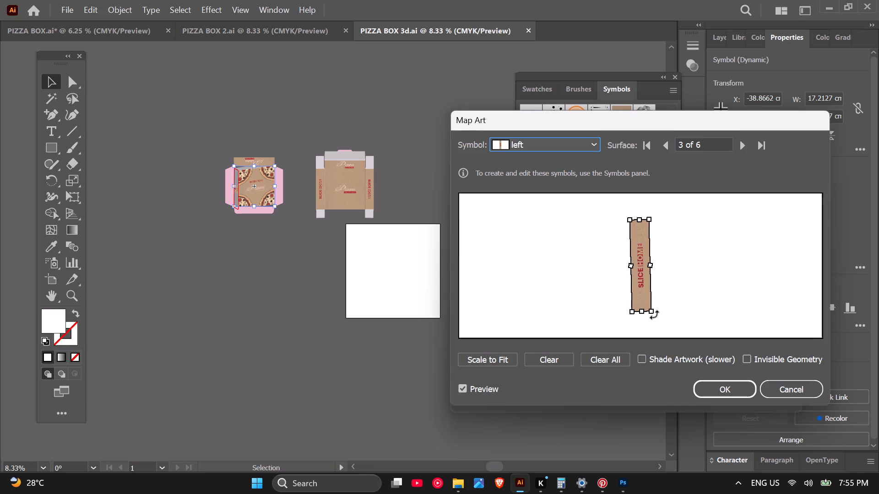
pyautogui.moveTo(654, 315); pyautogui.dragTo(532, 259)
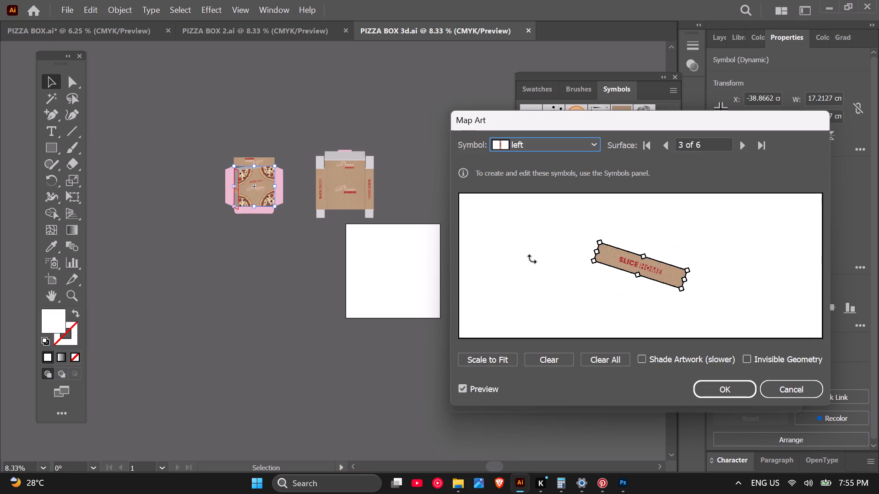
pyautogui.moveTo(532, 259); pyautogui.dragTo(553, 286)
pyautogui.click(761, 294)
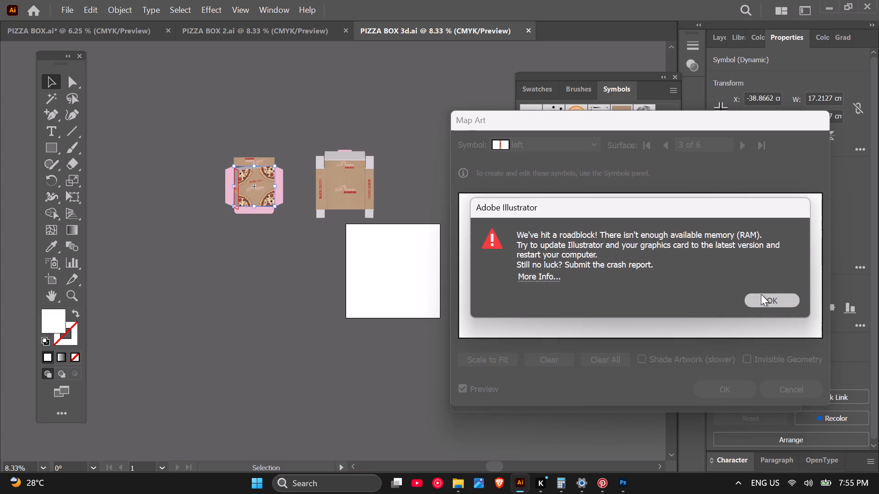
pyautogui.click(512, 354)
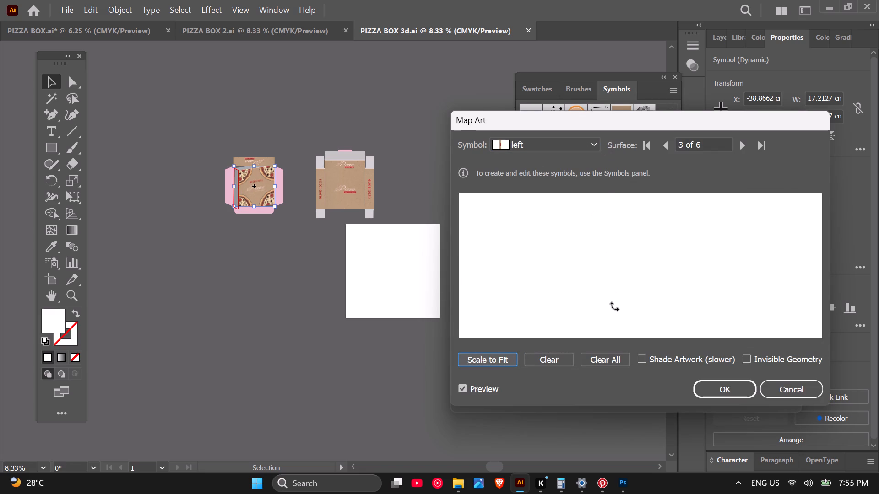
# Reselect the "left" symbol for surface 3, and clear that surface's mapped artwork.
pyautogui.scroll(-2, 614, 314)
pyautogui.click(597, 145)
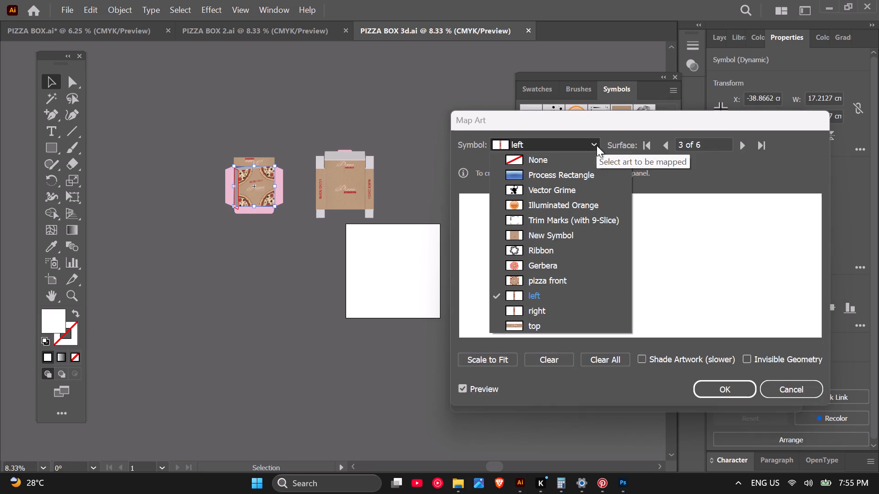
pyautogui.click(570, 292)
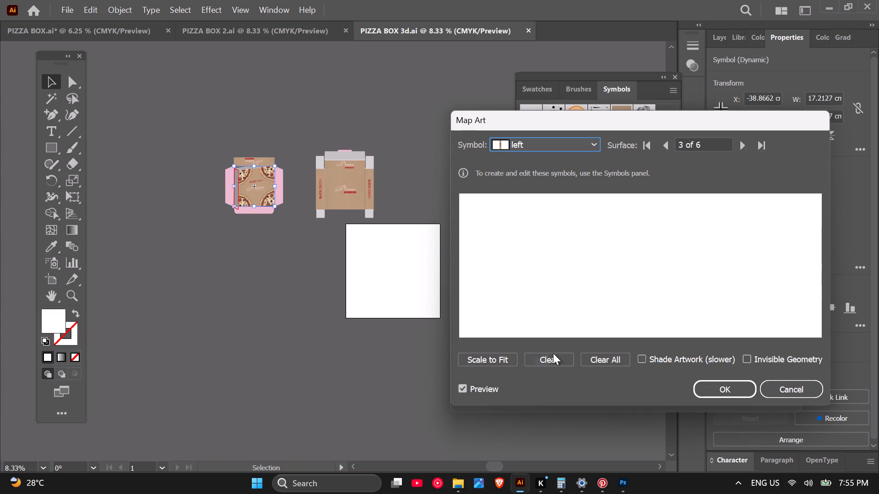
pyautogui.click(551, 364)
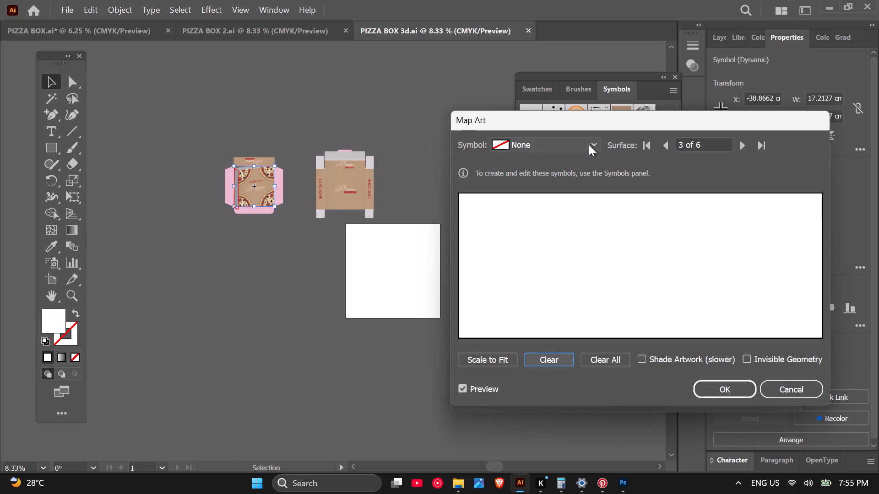
# Map the "left" symbol onto surface 3 and rotate it so the SLICE HOME lettering runs nearly horizontally.
pyautogui.click(589, 145)
pyautogui.click(567, 288)
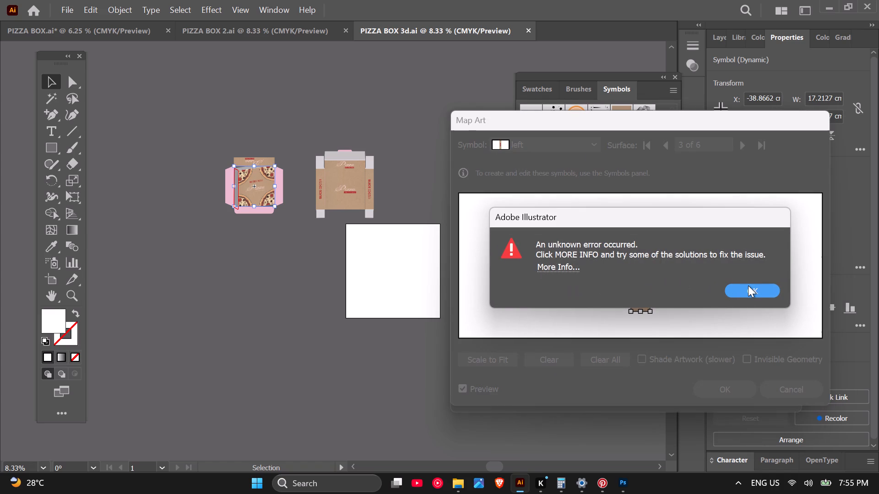
pyautogui.click(748, 288)
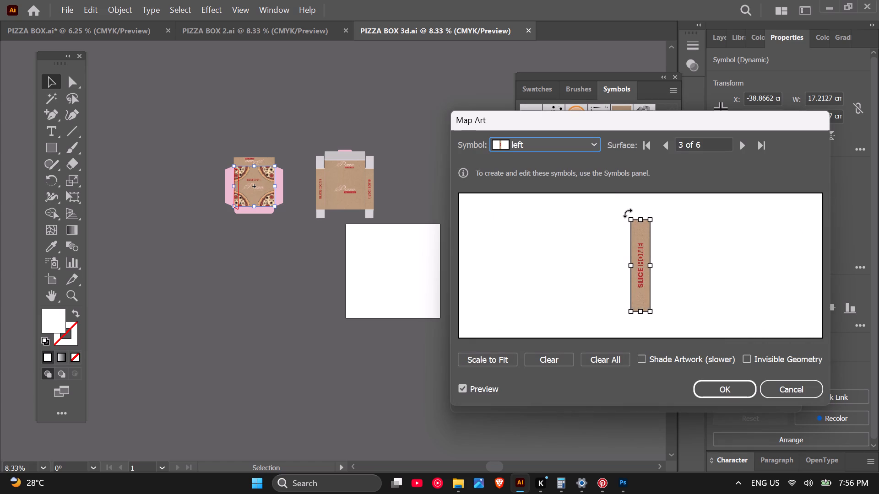
pyautogui.moveTo(627, 212); pyautogui.dragTo(702, 247)
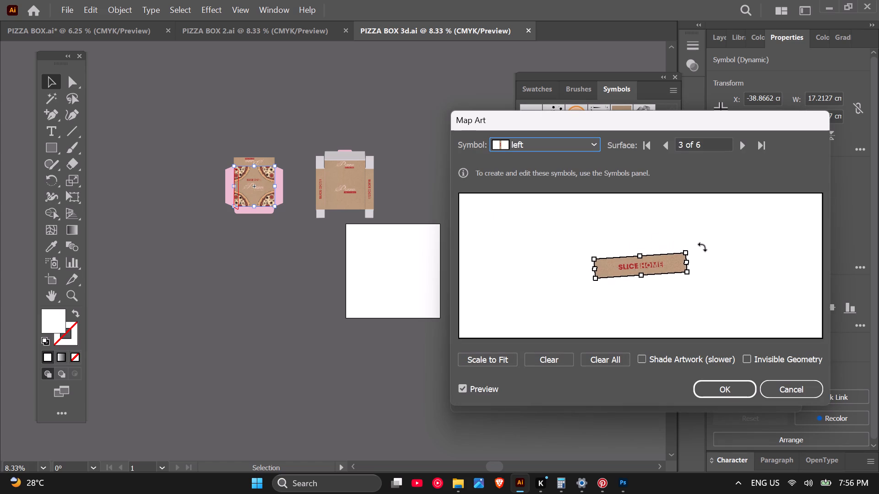
pyautogui.moveTo(702, 247); pyautogui.dragTo(702, 248)
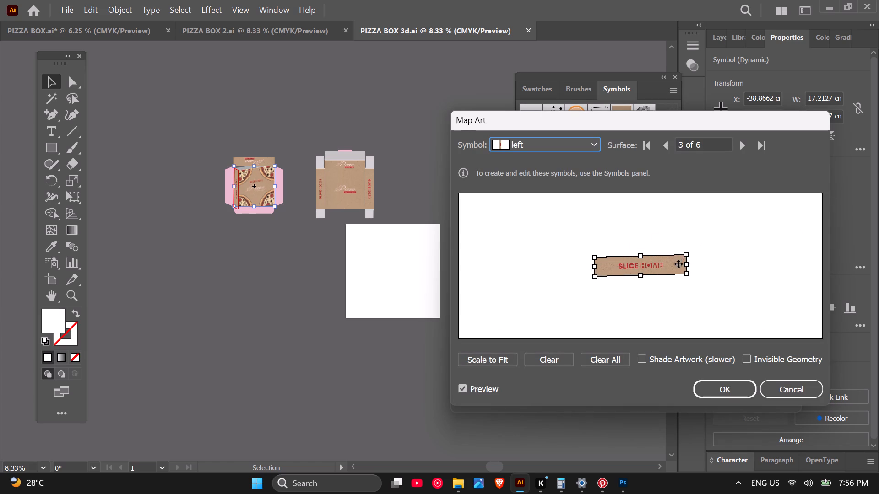
# Enlarge the rotated SLICE HOME artwork from opposite corners so it spans most of surface 3.
pyautogui.moveTo(684, 252); pyautogui.dragTo(714, 240)
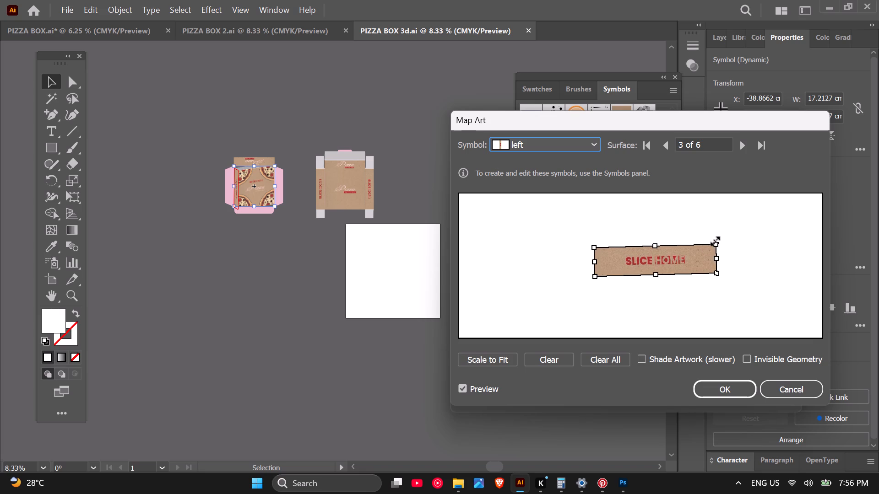
pyautogui.moveTo(714, 240); pyautogui.dragTo(805, 222)
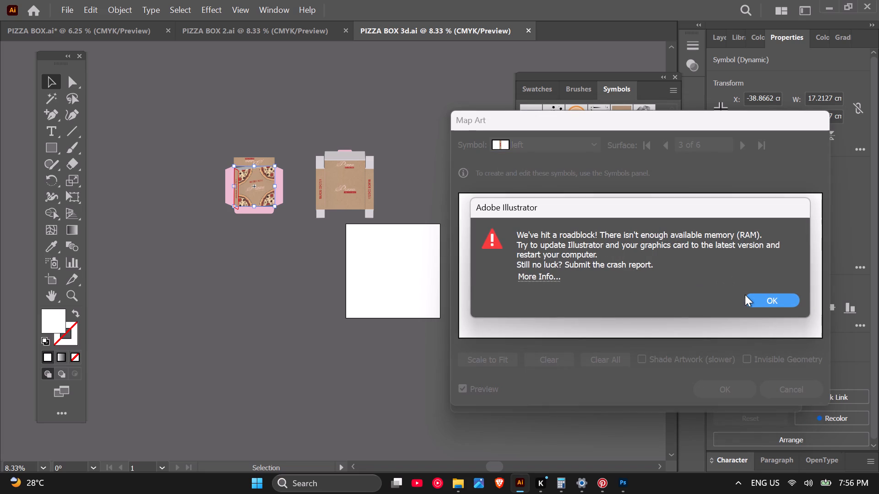
pyautogui.click(746, 296)
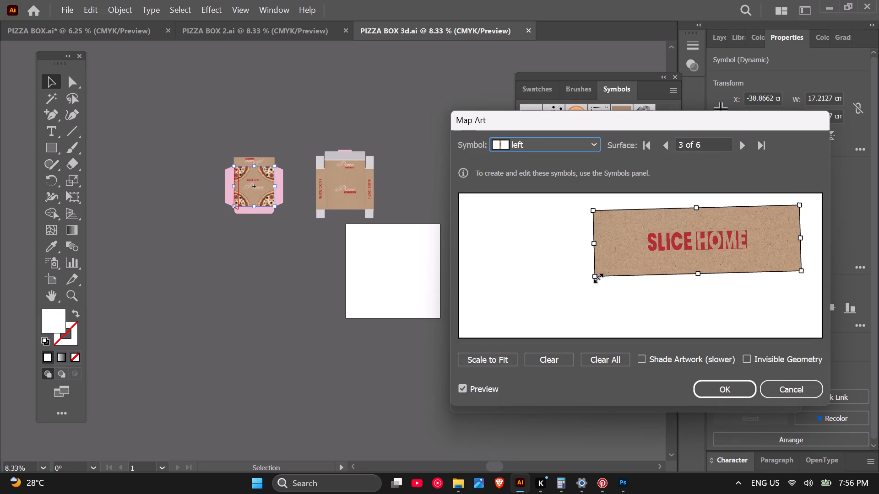
pyautogui.moveTo(597, 277); pyautogui.dragTo(477, 331)
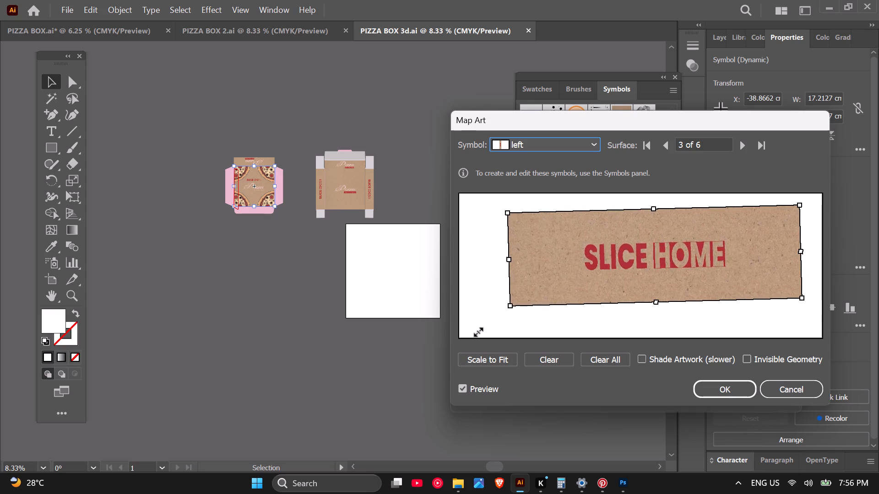
pyautogui.moveTo(477, 331); pyautogui.dragTo(478, 330)
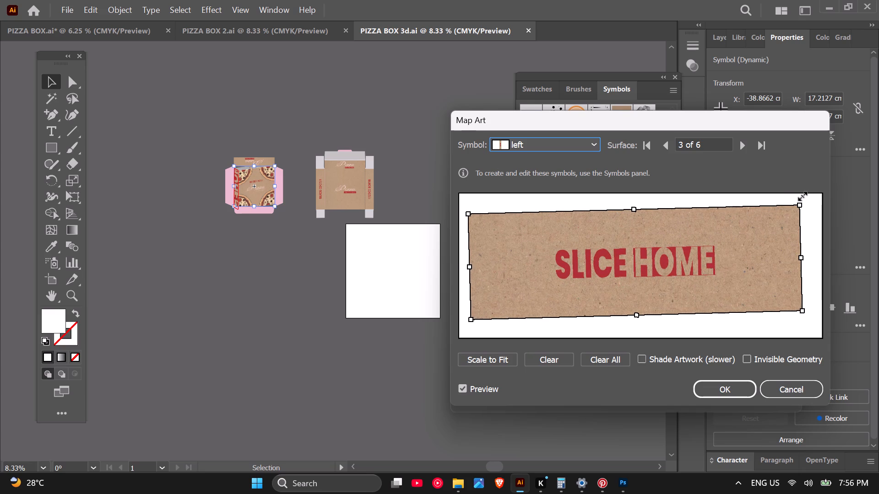
# Straighten the enlarged SLICE HOME artwork by rotating it slightly until its edges align with surface 3.
pyautogui.moveTo(802, 201); pyautogui.dragTo(802, 204)
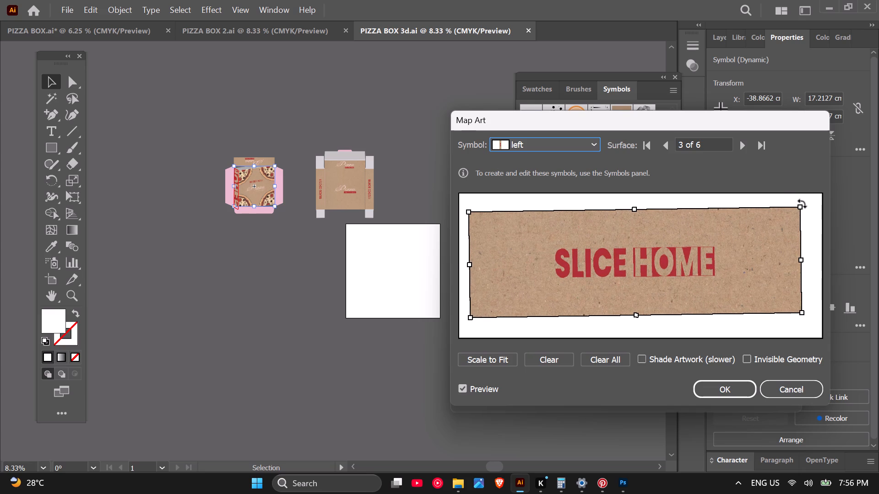
pyautogui.moveTo(802, 204); pyautogui.dragTo(798, 207)
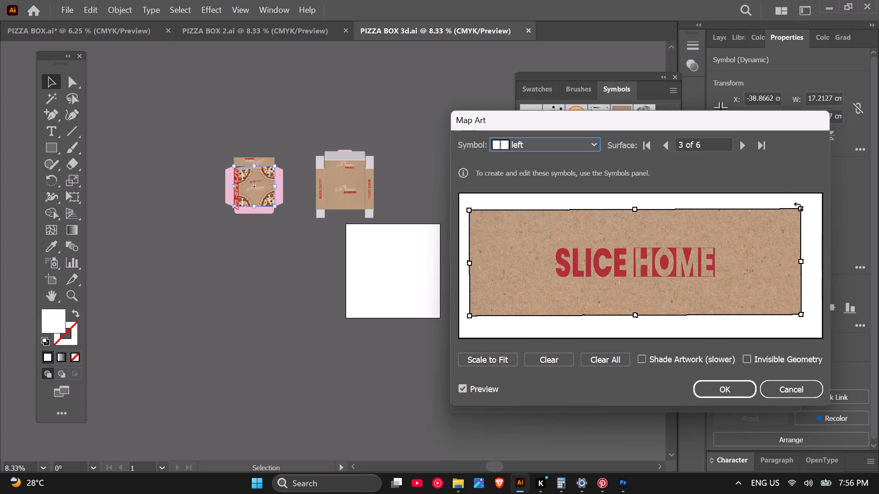
pyautogui.moveTo(798, 207); pyautogui.dragTo(798, 207)
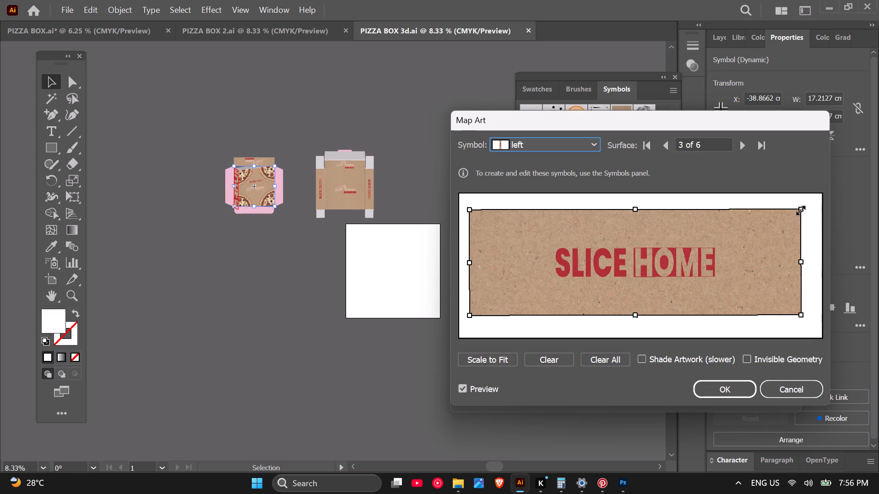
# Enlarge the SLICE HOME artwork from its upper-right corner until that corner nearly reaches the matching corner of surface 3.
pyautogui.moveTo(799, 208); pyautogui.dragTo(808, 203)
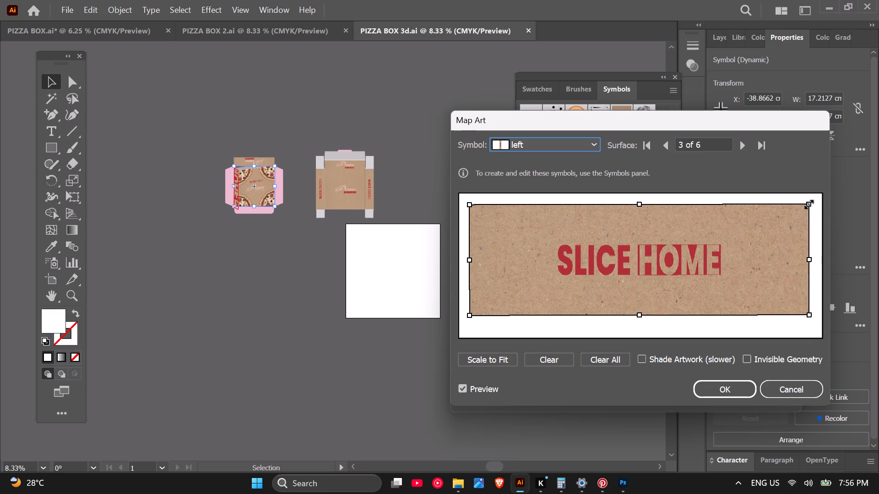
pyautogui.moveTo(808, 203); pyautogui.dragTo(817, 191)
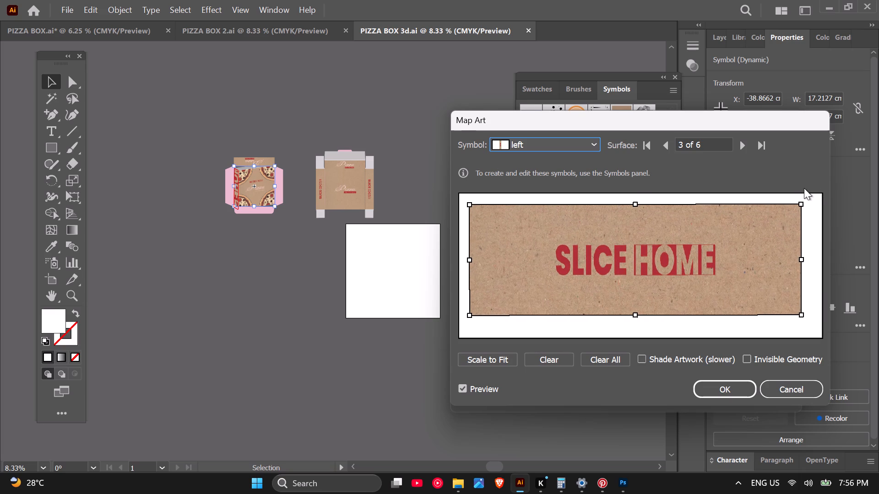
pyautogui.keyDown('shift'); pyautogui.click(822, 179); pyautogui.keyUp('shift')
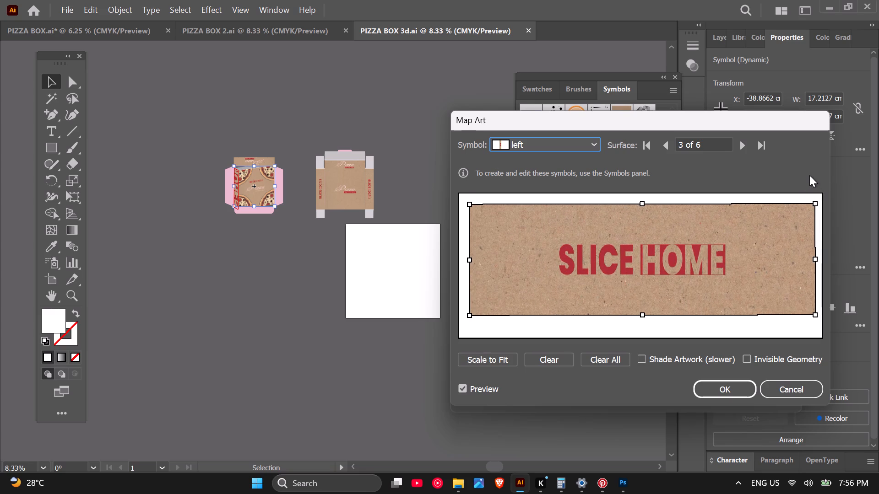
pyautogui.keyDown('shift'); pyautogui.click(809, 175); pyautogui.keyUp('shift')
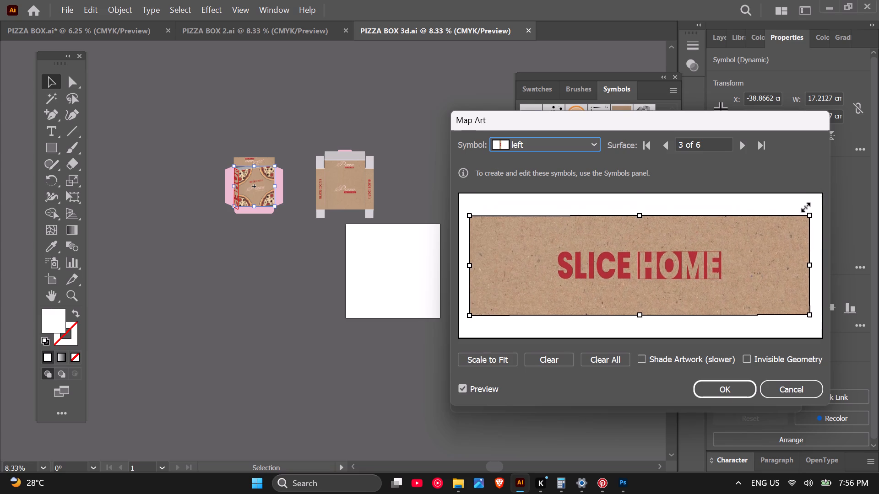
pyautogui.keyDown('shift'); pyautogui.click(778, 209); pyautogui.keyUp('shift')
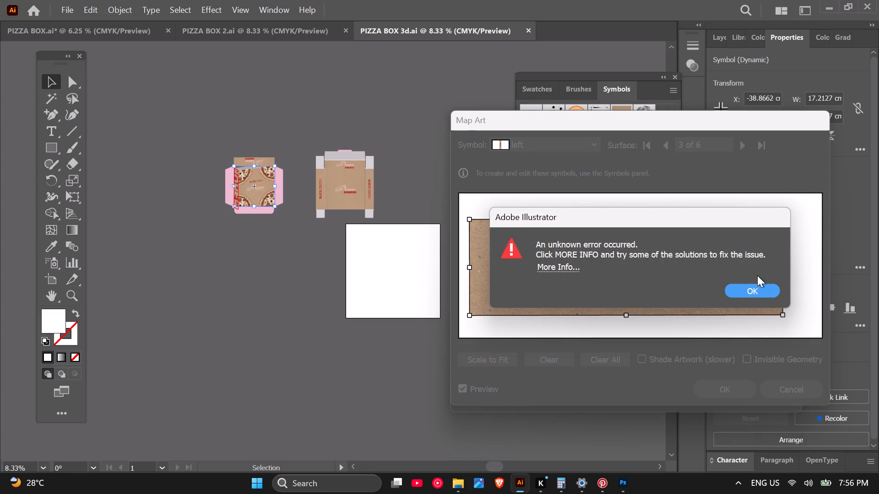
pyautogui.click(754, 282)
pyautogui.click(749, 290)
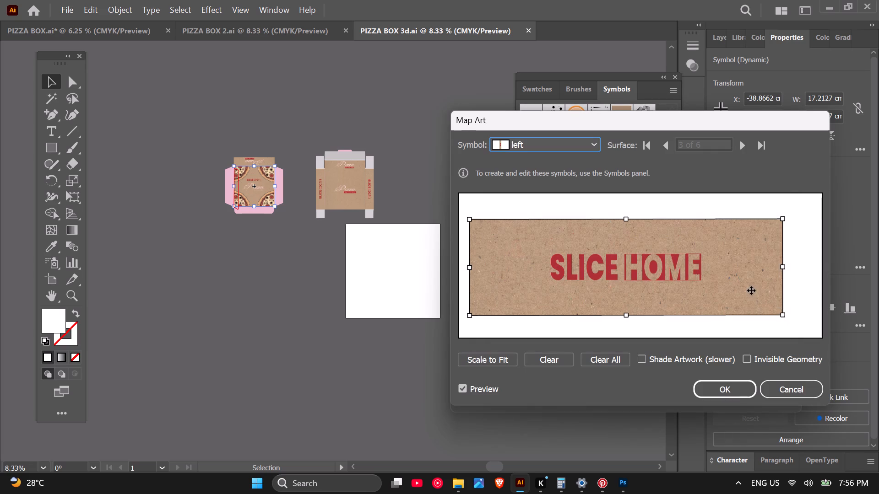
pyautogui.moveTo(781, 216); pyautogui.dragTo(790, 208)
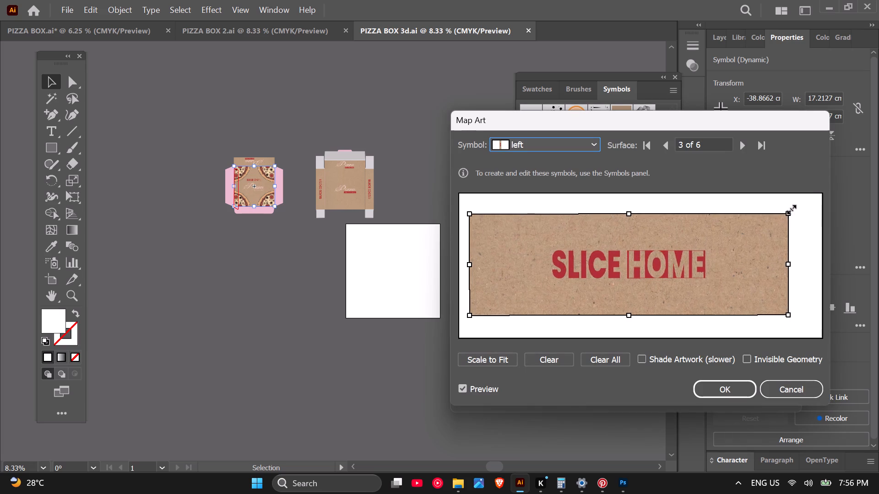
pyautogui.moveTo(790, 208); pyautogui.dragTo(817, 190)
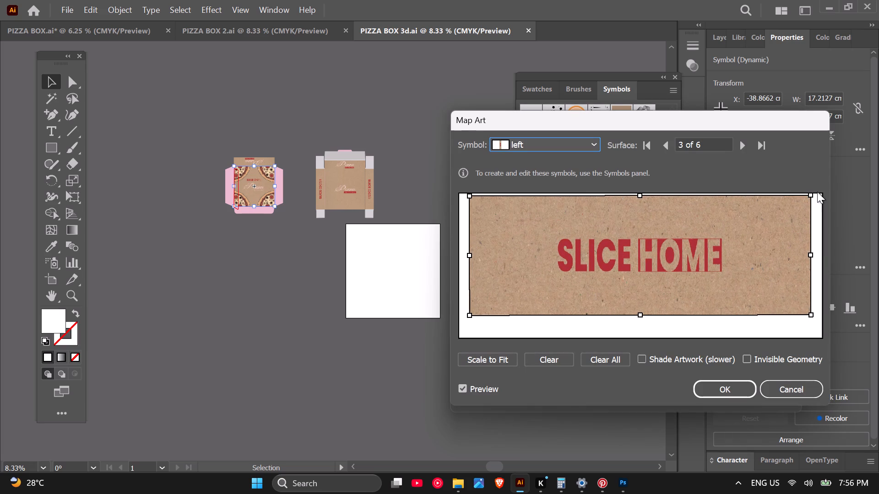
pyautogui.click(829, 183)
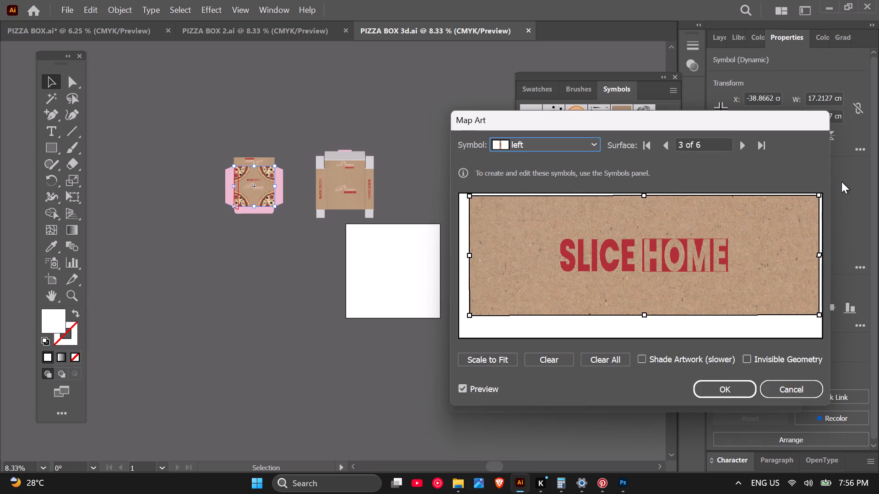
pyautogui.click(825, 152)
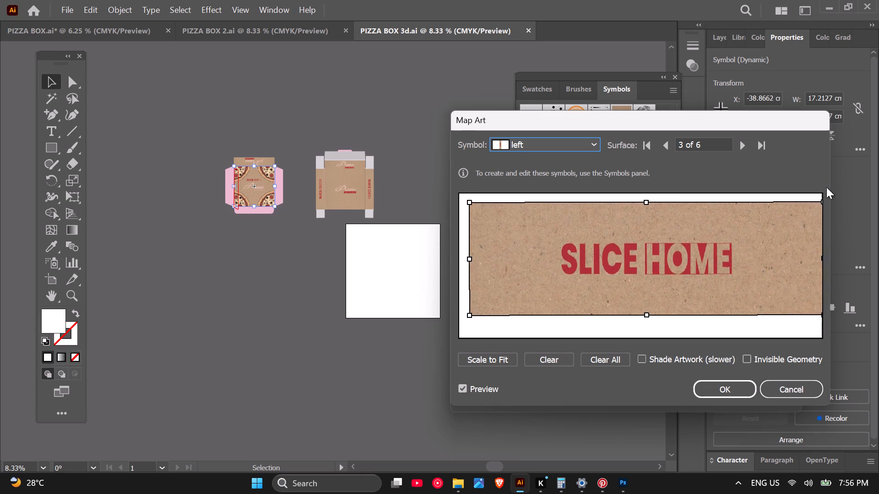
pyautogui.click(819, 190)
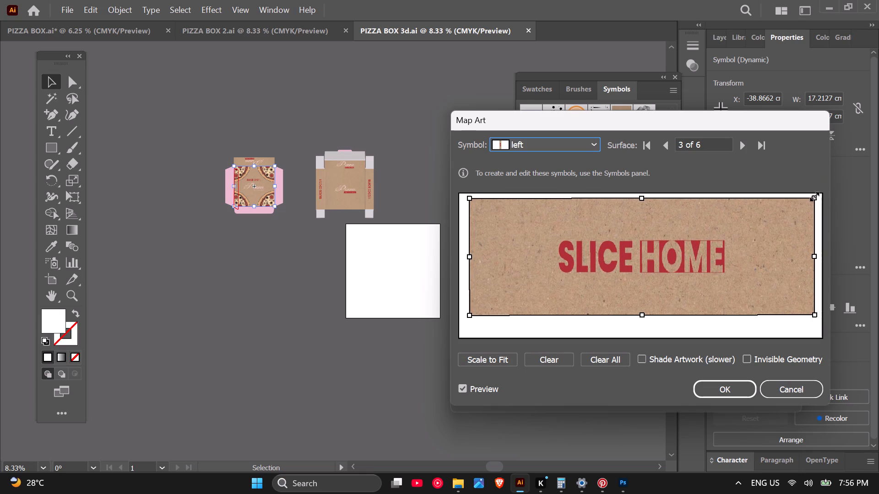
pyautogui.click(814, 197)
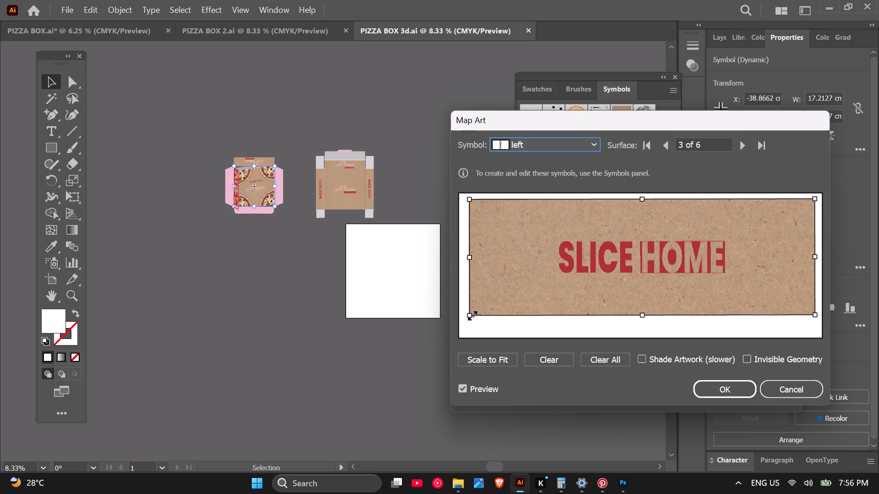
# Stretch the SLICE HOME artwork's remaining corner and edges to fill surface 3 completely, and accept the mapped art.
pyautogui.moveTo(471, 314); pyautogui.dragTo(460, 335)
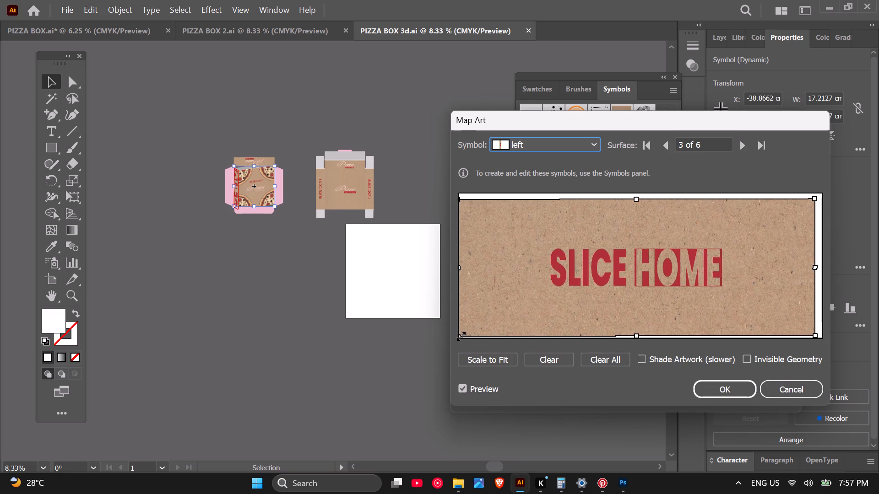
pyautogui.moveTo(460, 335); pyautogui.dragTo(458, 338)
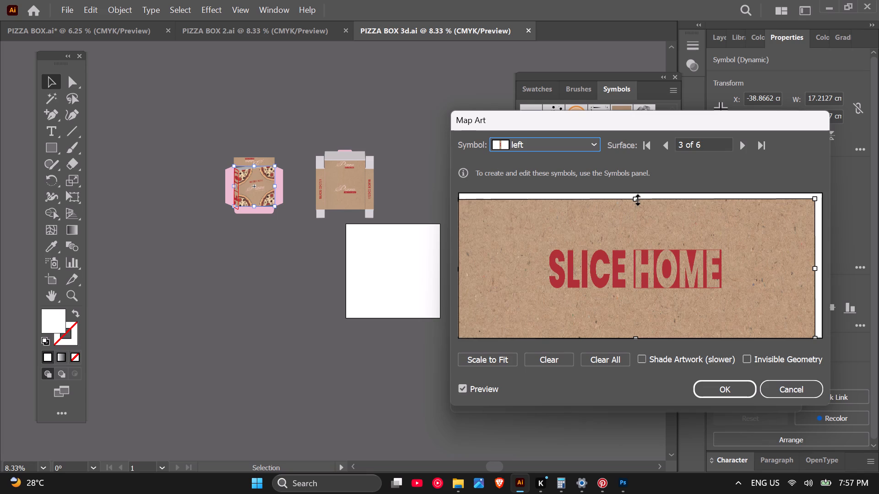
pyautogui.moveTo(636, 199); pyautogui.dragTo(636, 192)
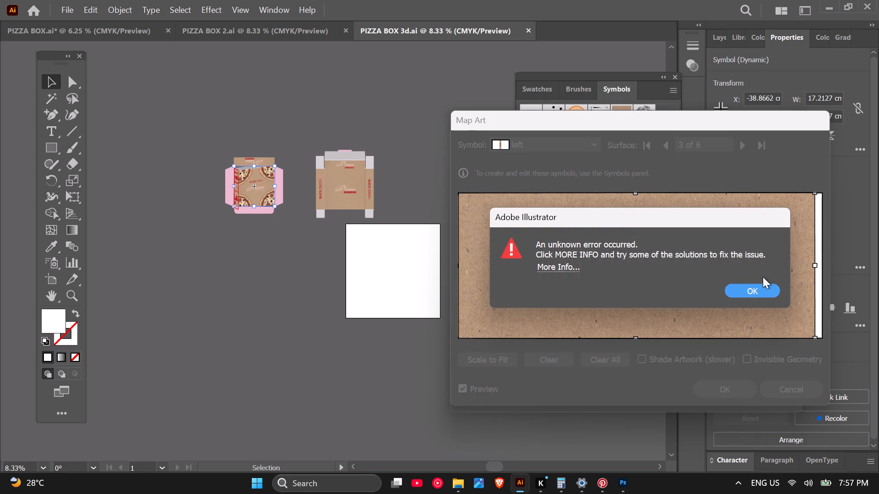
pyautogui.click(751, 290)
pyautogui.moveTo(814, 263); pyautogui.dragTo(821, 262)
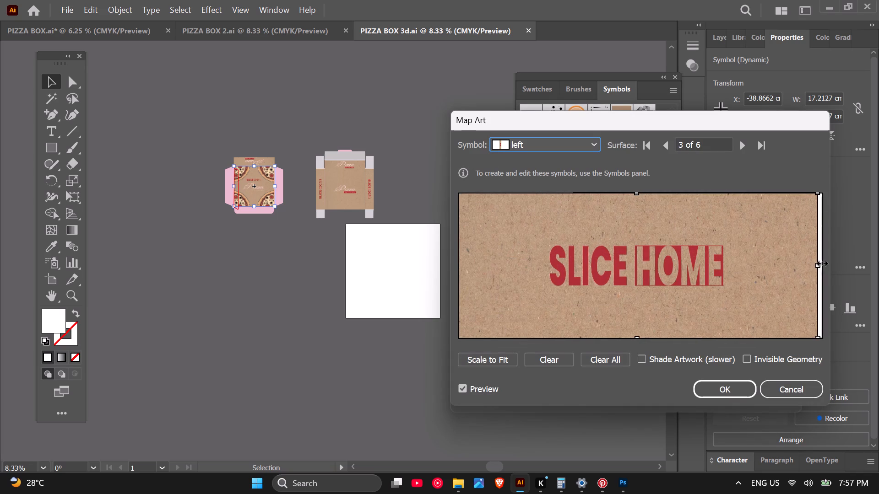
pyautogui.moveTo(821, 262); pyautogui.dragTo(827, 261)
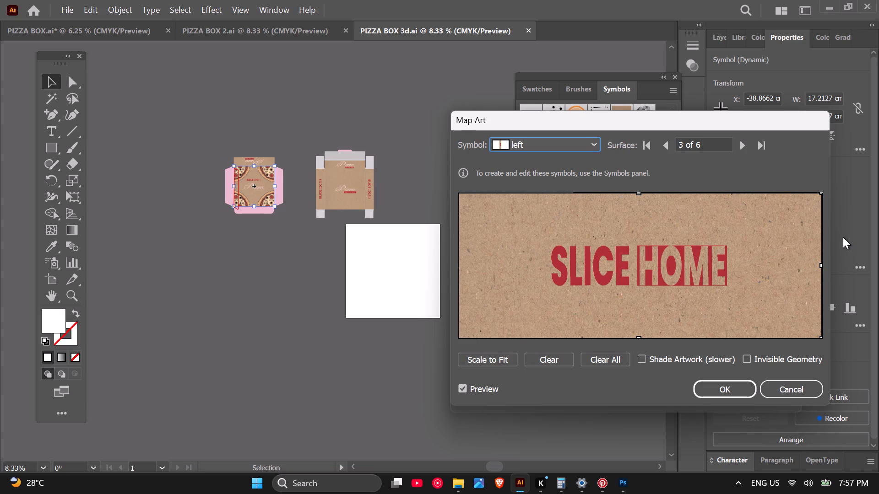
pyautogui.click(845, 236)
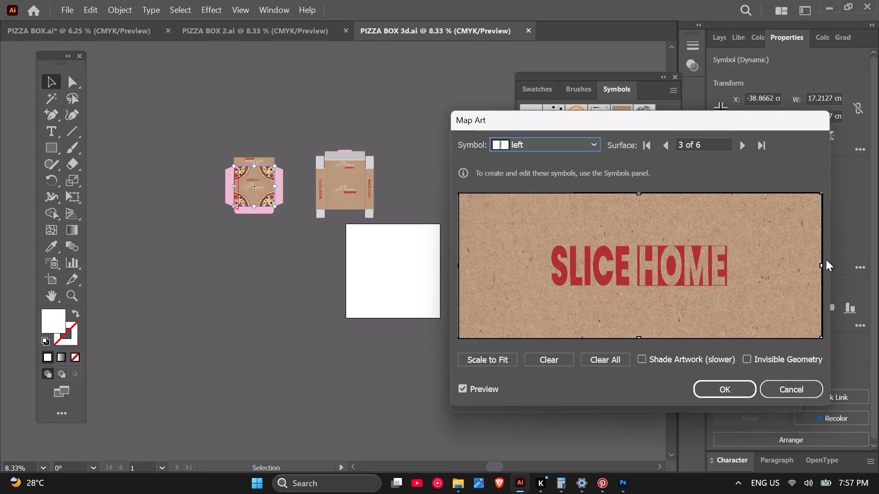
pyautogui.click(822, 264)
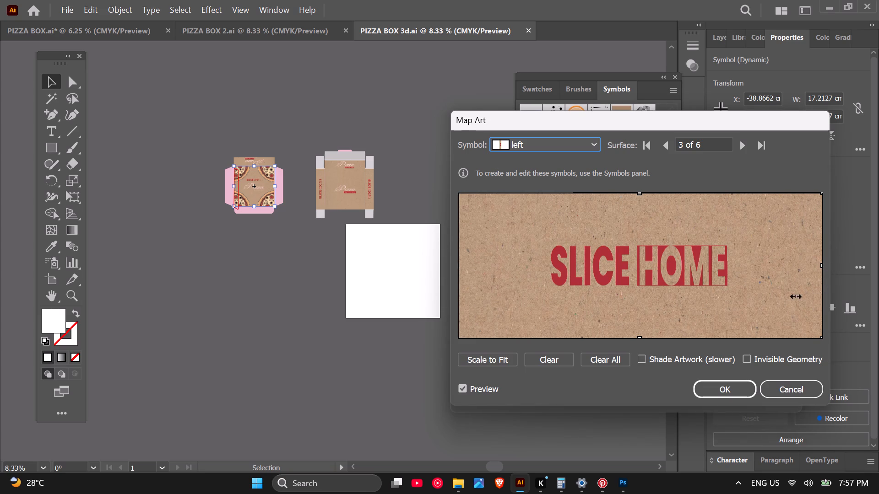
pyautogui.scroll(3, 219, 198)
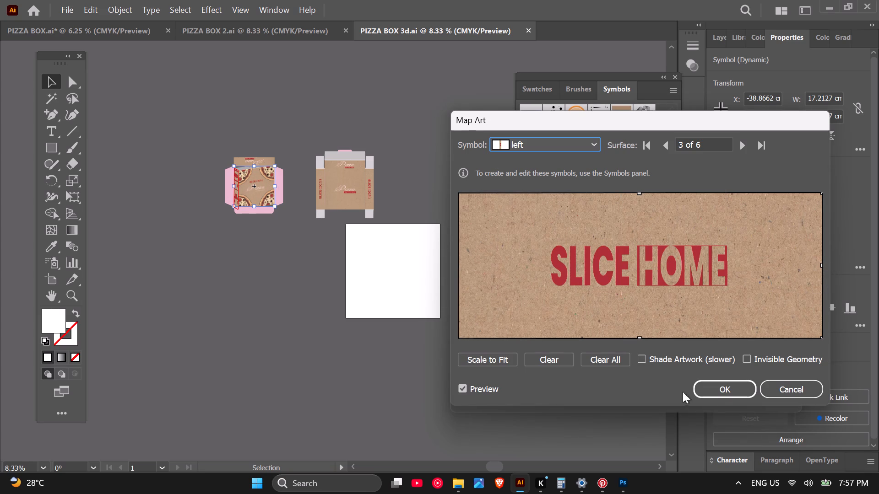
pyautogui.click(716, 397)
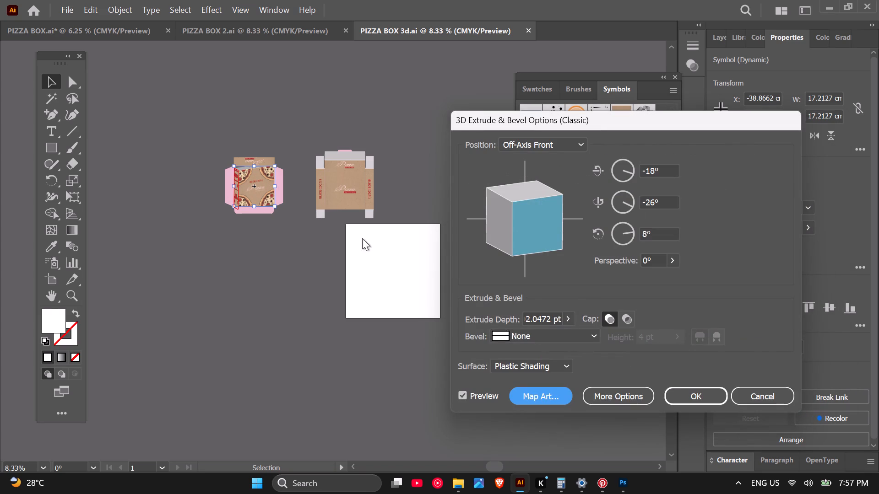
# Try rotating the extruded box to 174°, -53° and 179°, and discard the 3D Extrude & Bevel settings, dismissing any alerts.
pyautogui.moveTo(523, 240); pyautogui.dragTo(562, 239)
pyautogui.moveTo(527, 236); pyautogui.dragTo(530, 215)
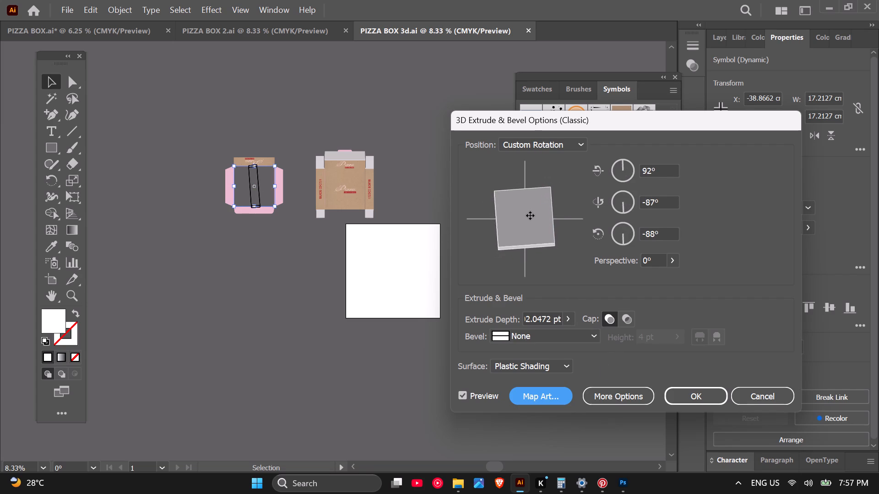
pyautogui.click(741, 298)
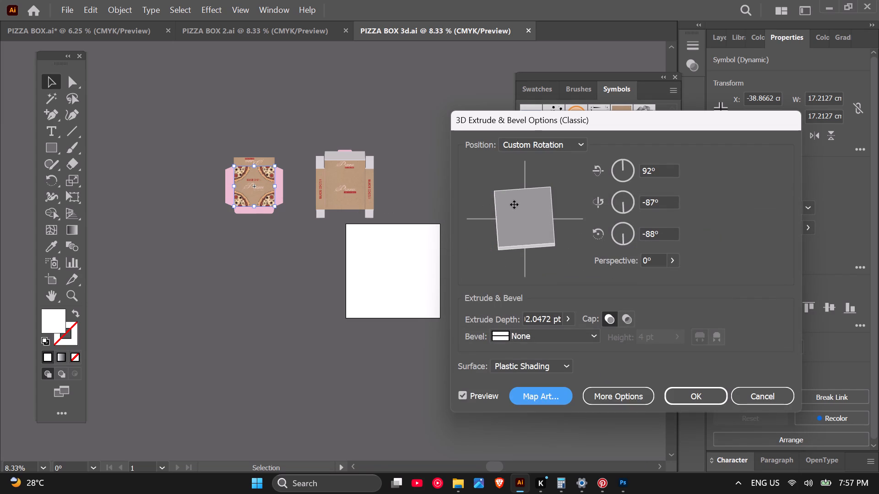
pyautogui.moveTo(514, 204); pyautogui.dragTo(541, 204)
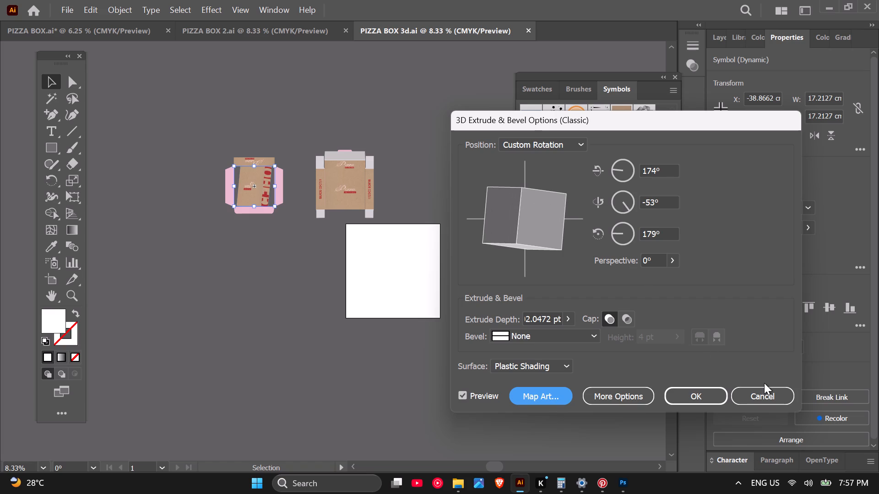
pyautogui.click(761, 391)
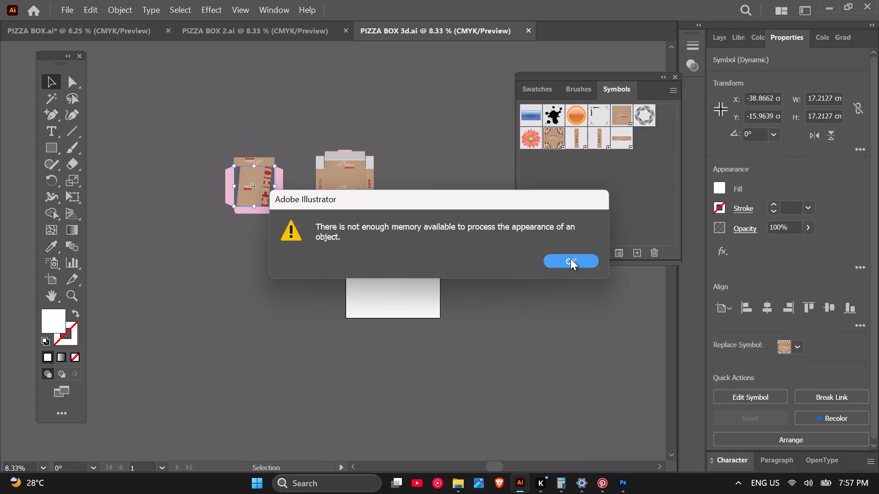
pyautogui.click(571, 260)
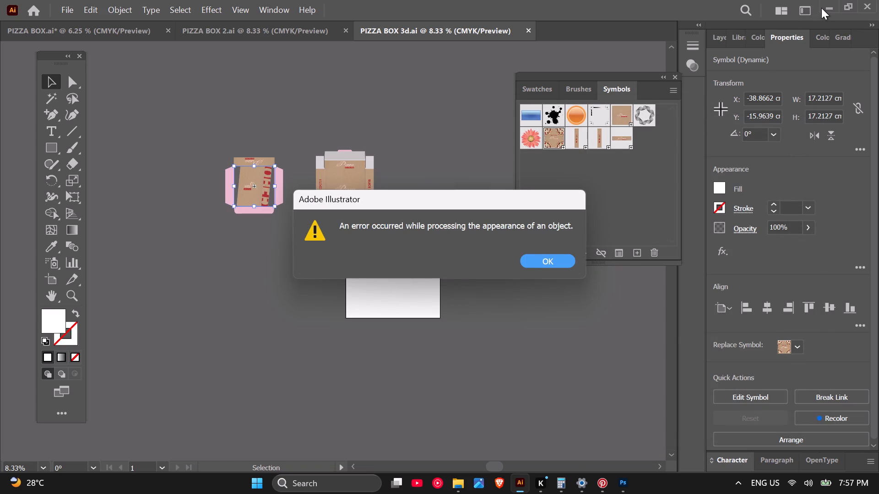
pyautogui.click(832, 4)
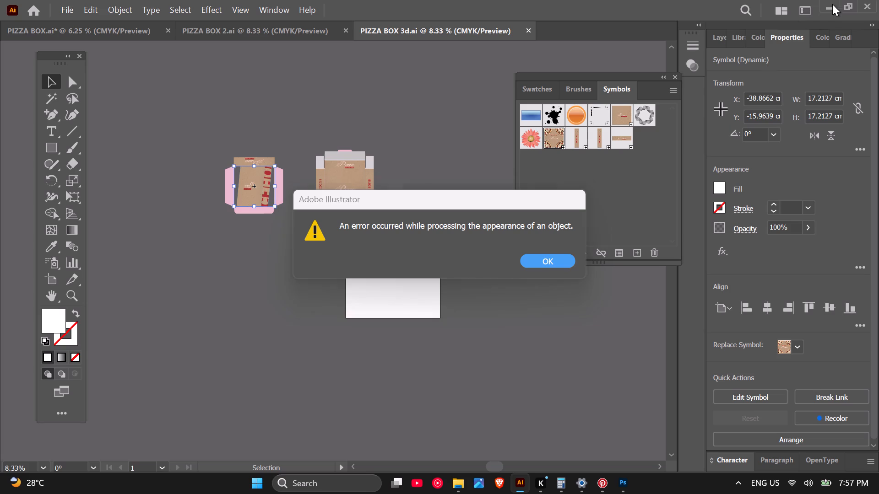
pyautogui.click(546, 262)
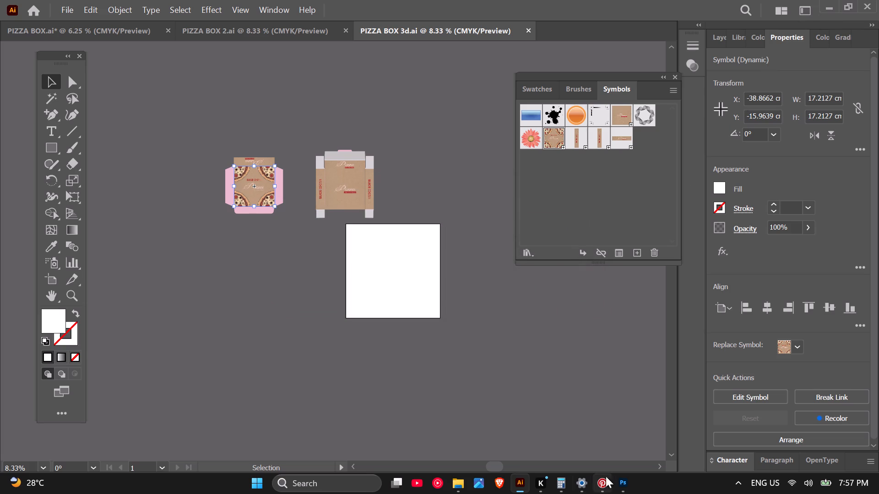
# Open the taskbar options for the running Illustrator app and choose an entry.
pyautogui.rightClick(520, 482)
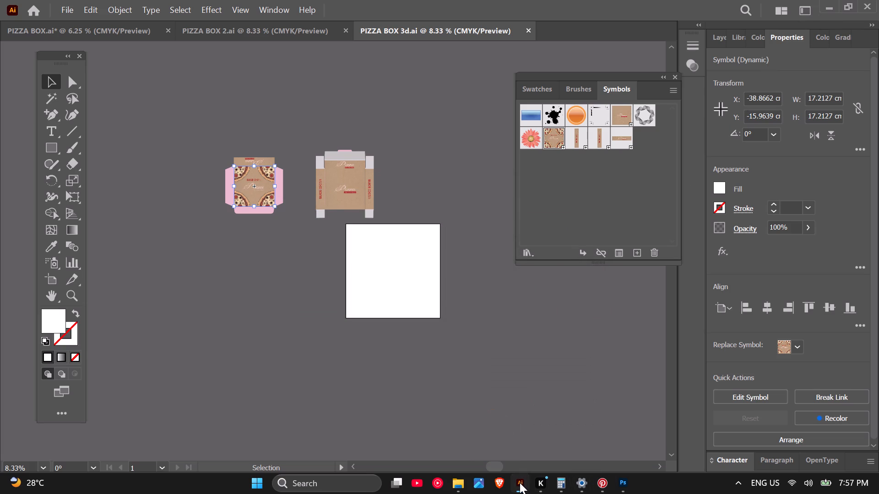
pyautogui.rightClick(521, 483)
pyautogui.click(527, 431)
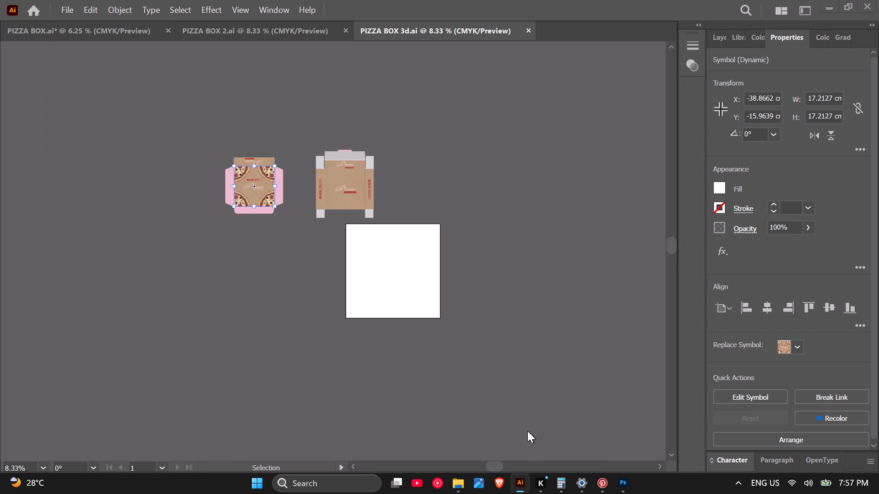